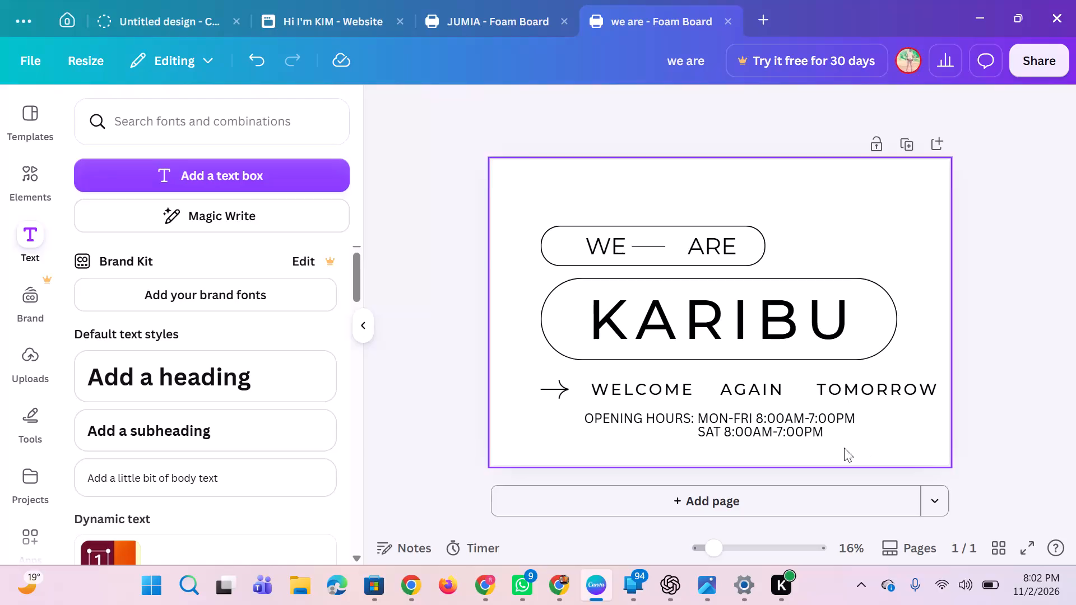
Change the Saturday closing time in the opening hours text so the line reads SAT 8:00AM-1:00PM.
left_click(802, 429)
left_click(829, 433)
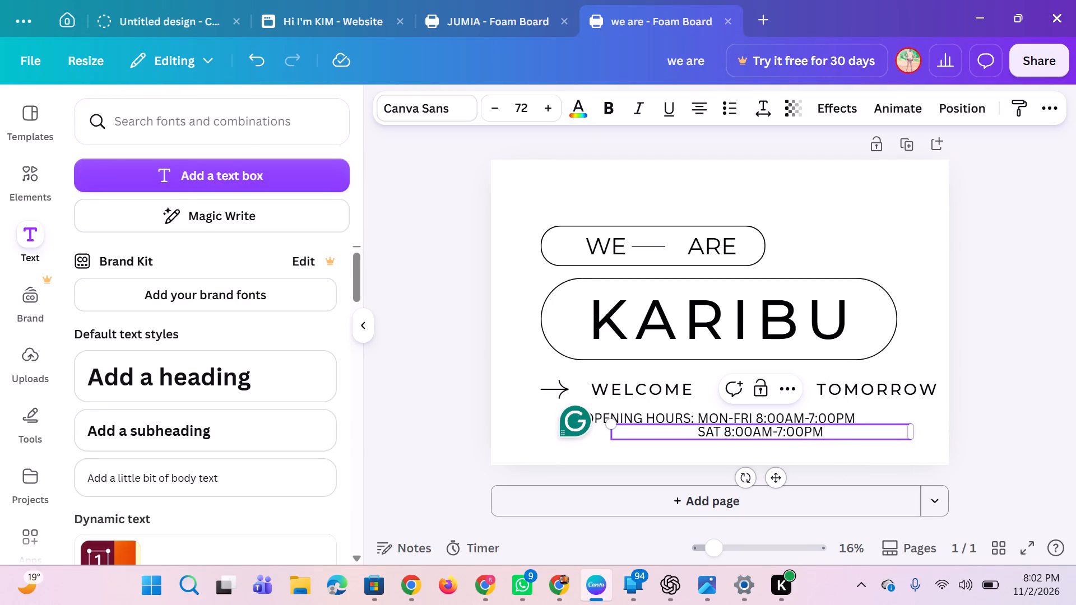
key("BackSpace")
key("BackSpace")
key("BackSpace")
key("BackSpace")
key("BackSpace")
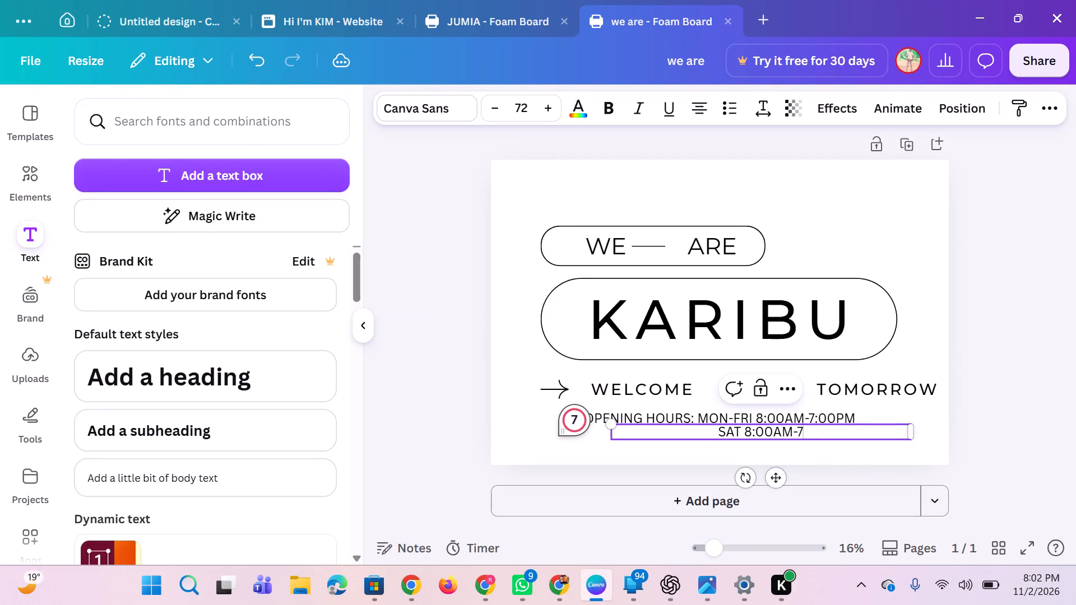
key("BackSpace")
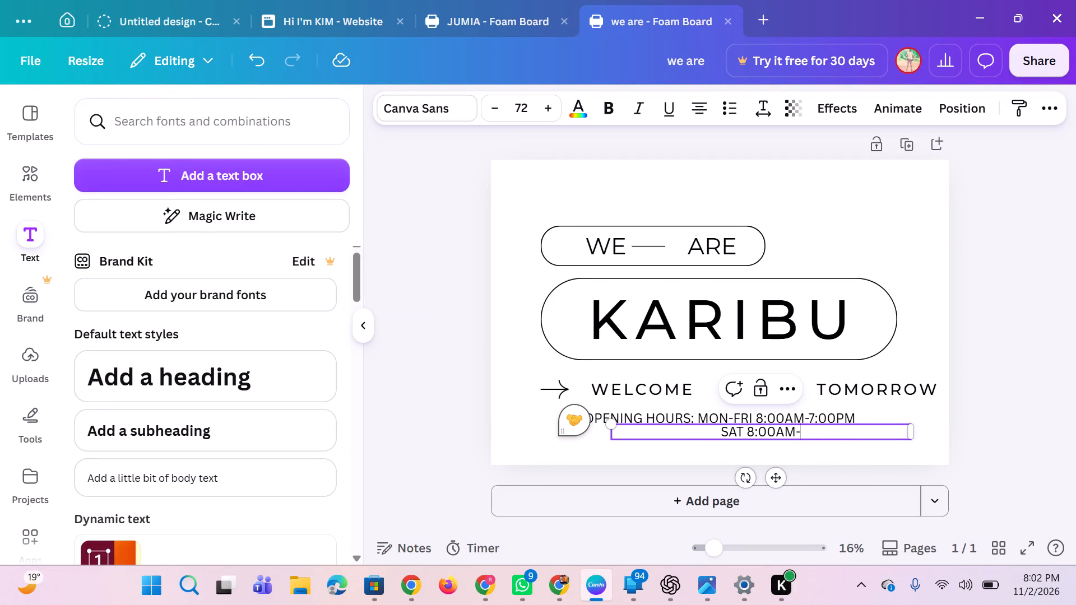
key("1")
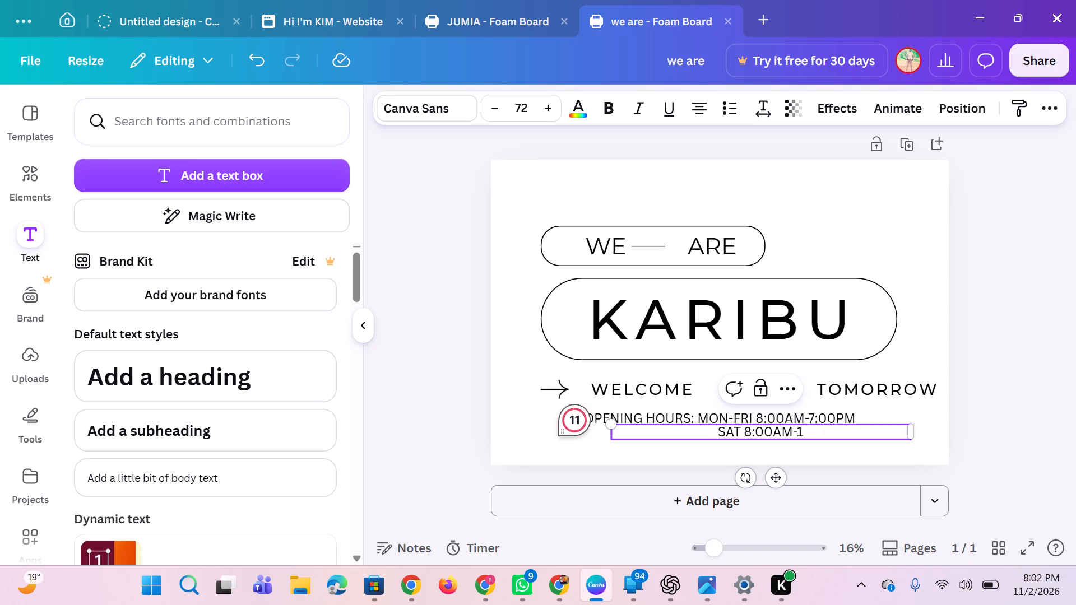
key("shift+colon")
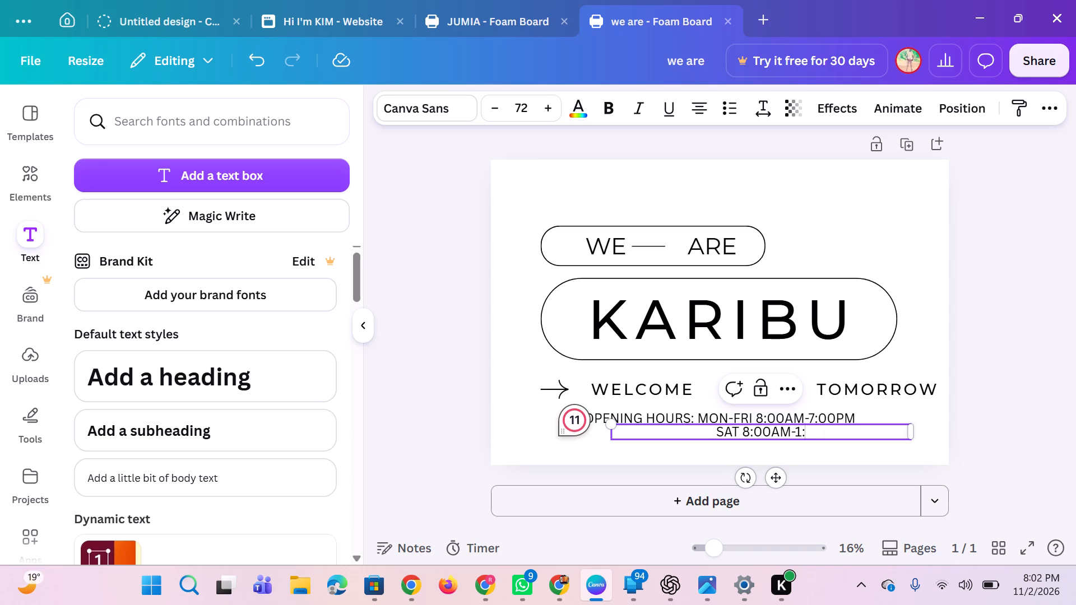
type("OO")
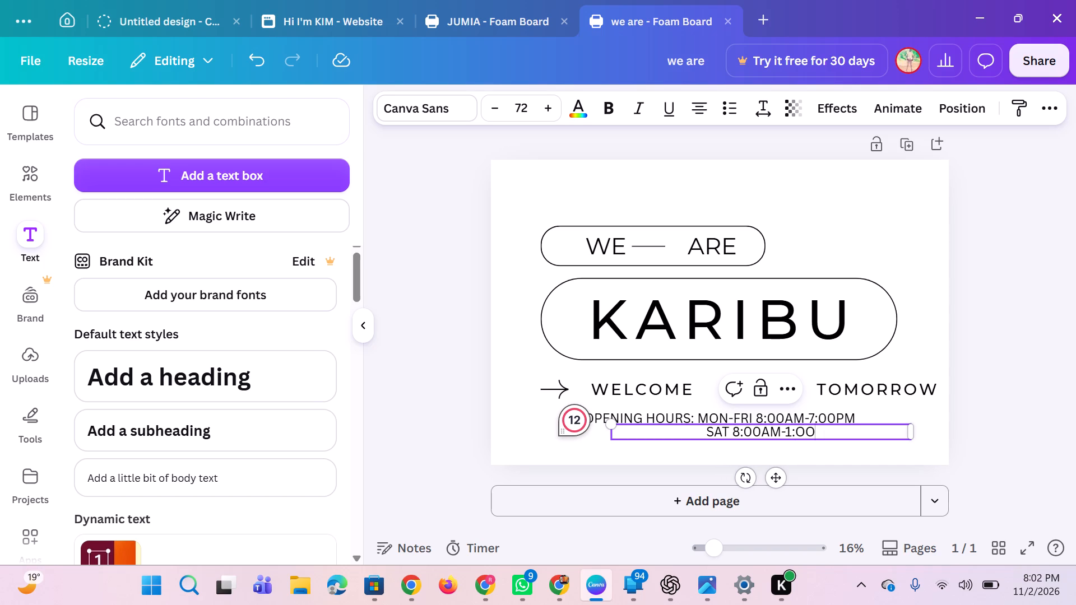
key("BackSpace")
key("BackSpace")
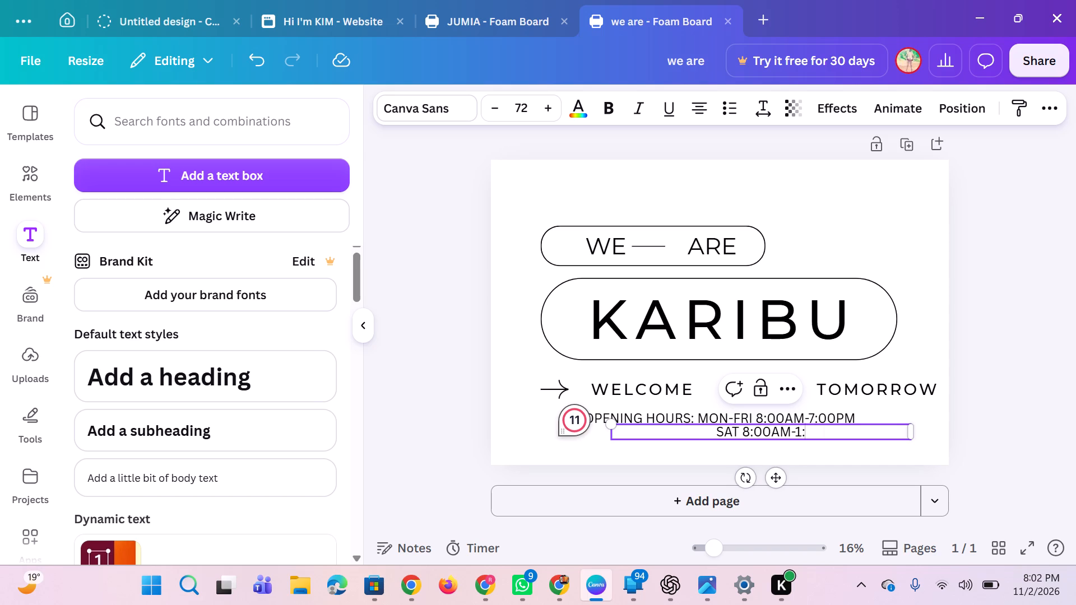
type("00")
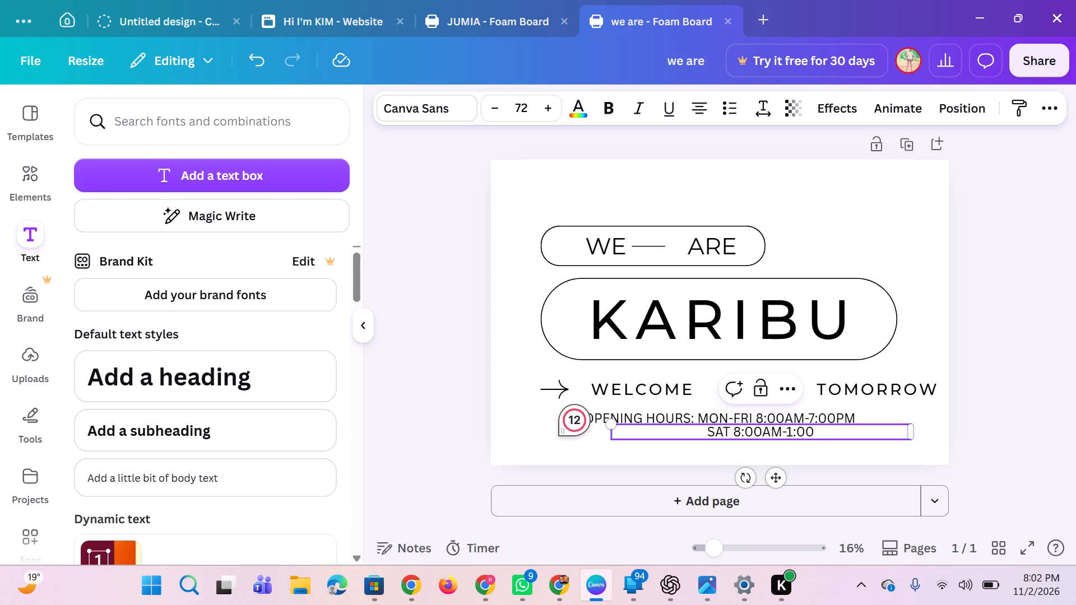
type("PM")
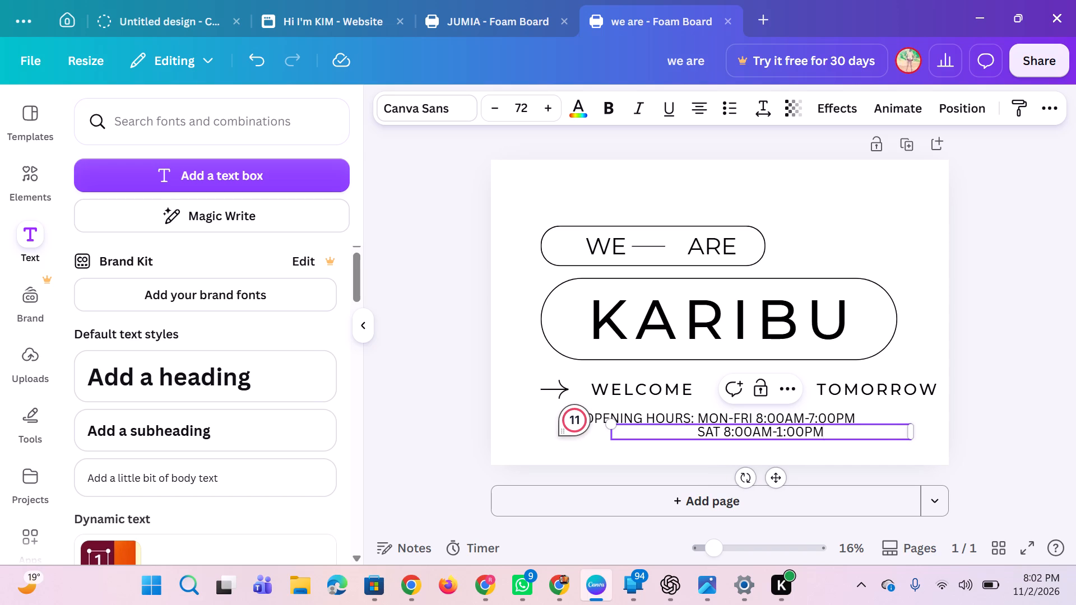
left_click(1001, 439)
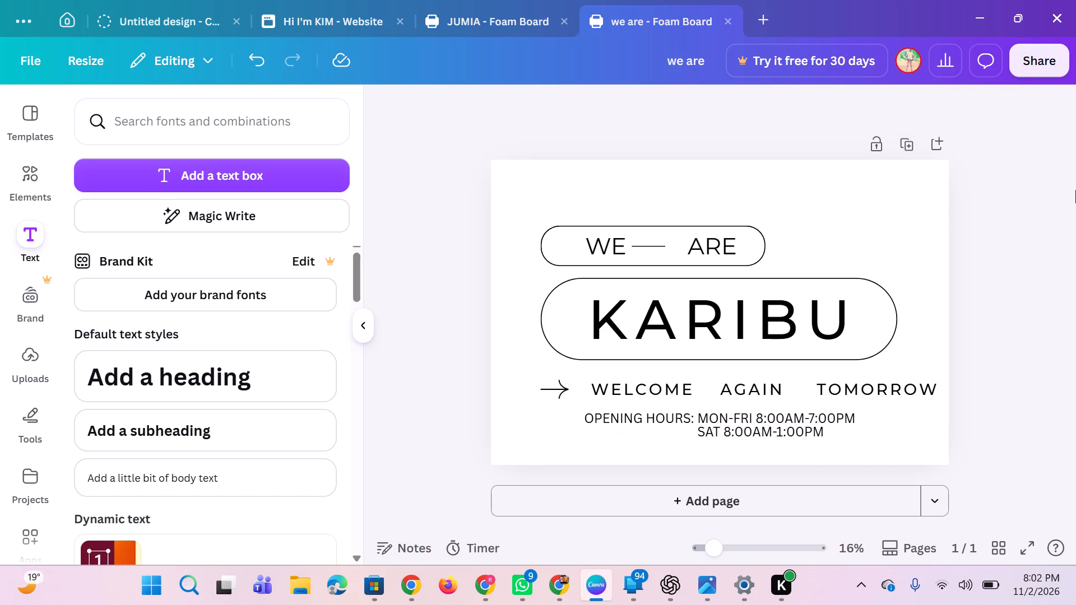
Download the foam board design as a PNG and save it as "we are" in the Downloads folder.
left_click(1045, 63)
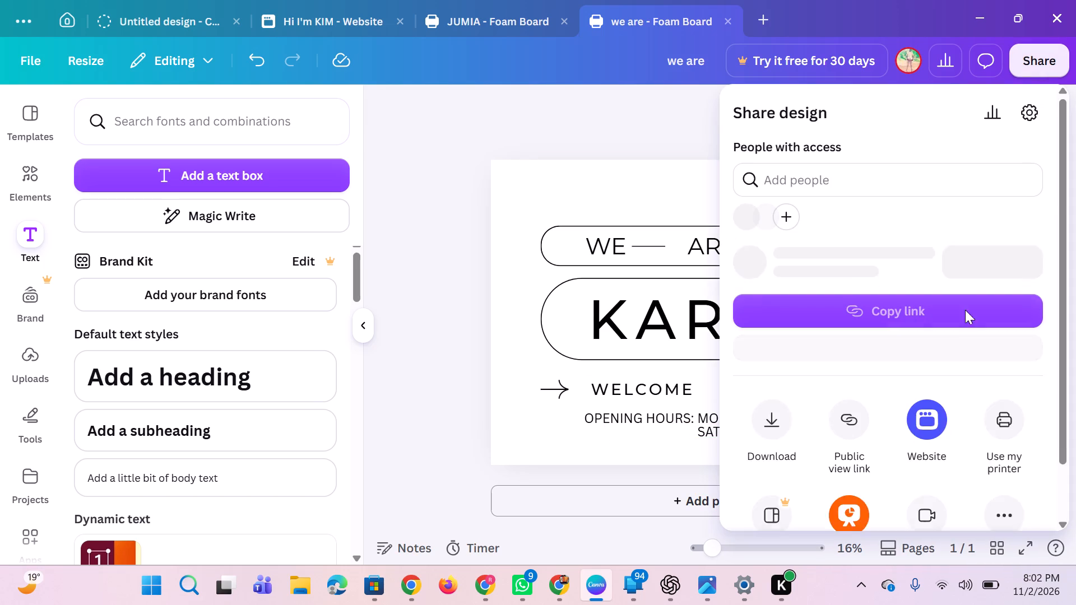
left_click(769, 459)
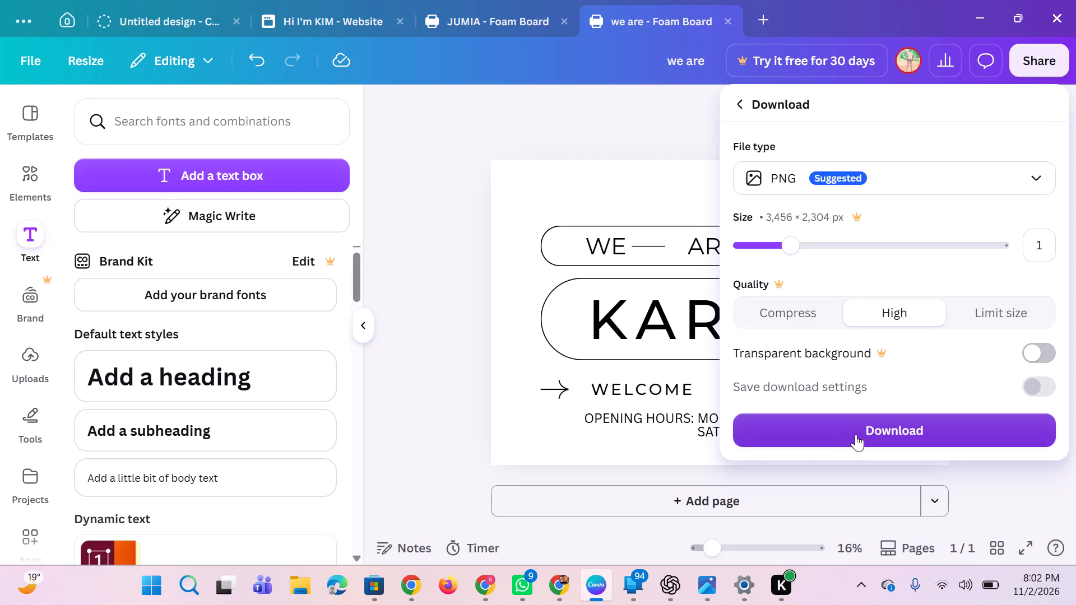
left_click(856, 434)
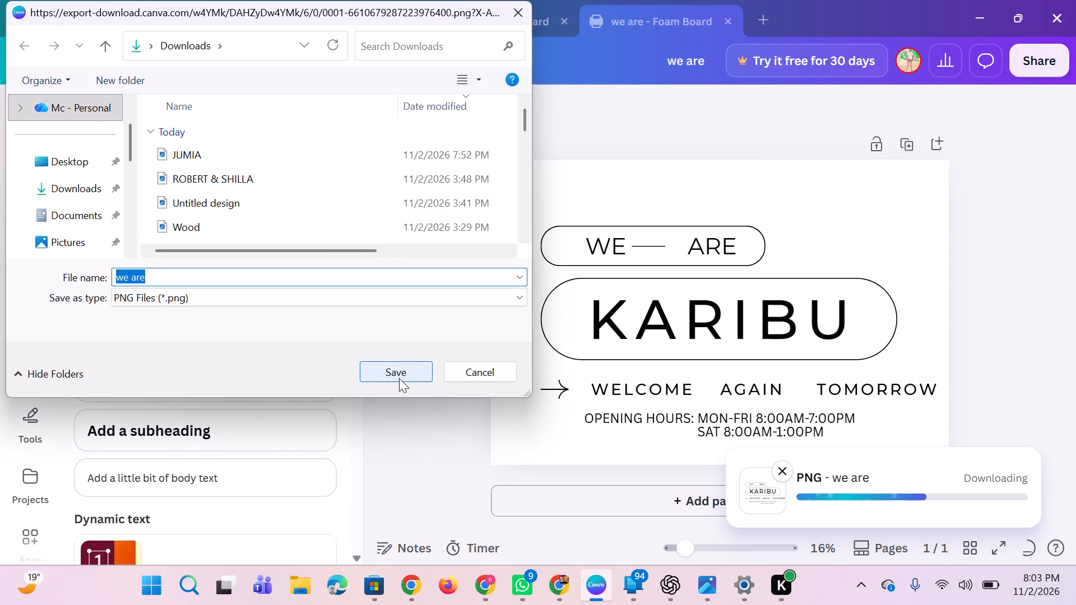
left_click(400, 378)
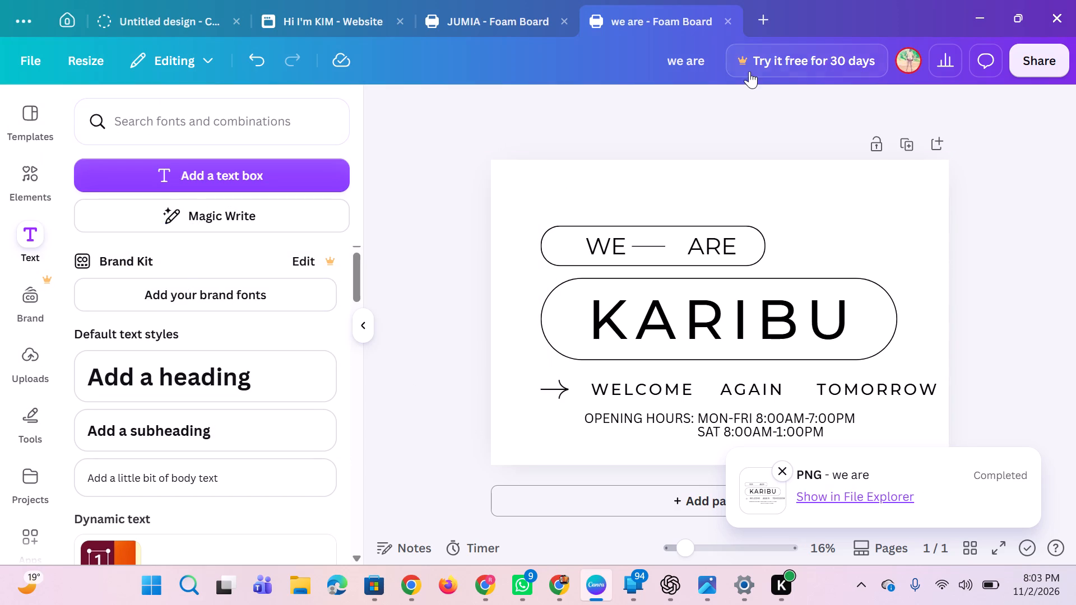
Create a new blank design in the Poster (A3, Portrait) format.
left_click(767, 21)
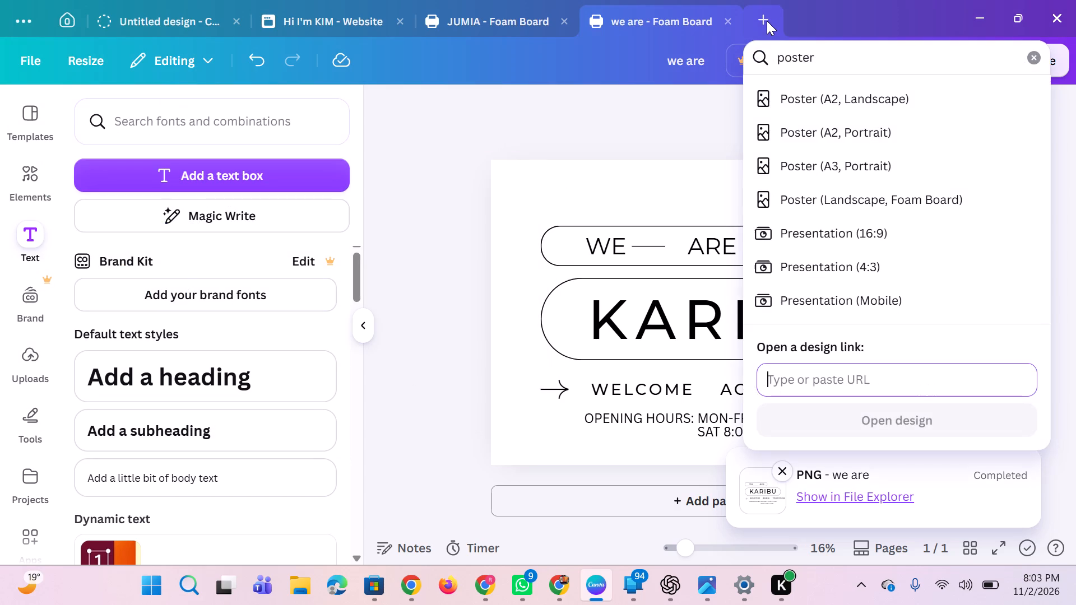
left_click(854, 164)
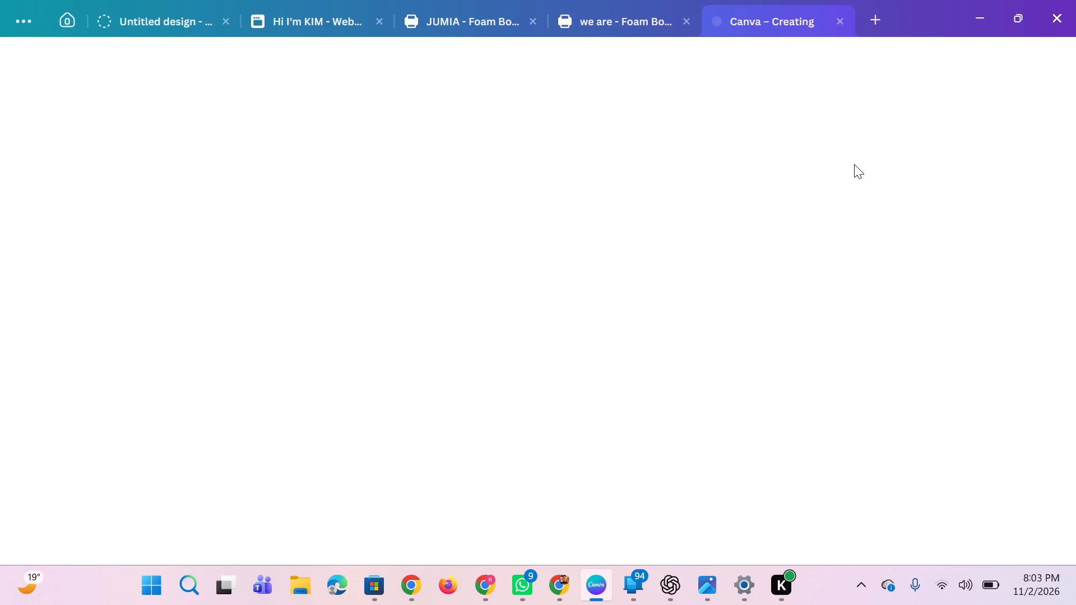
left_click_drag(854, 164, 773, 254)
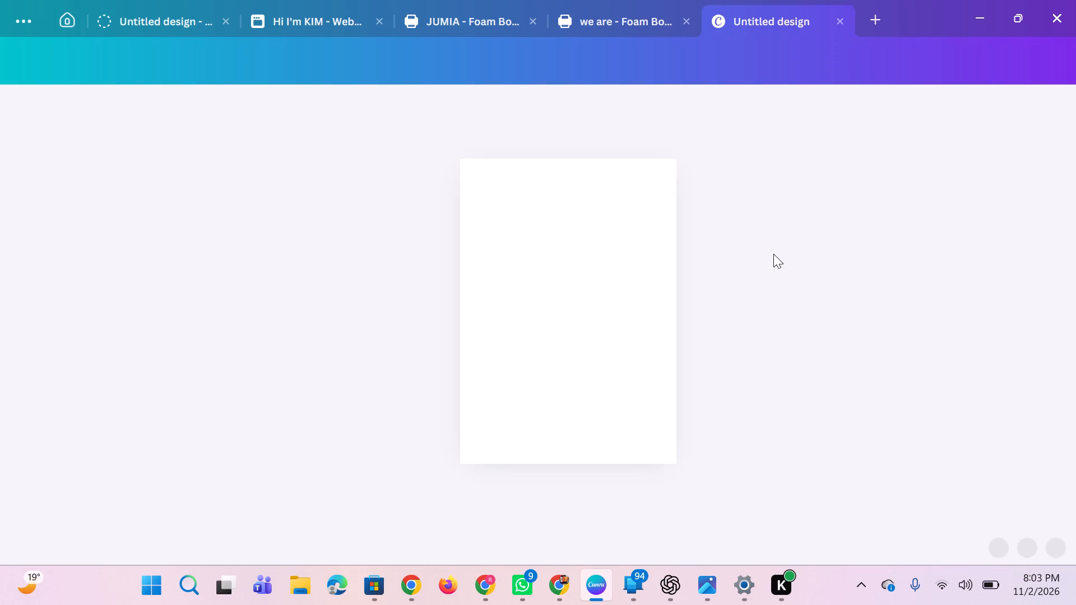
left_click_drag(773, 254, 759, 267)
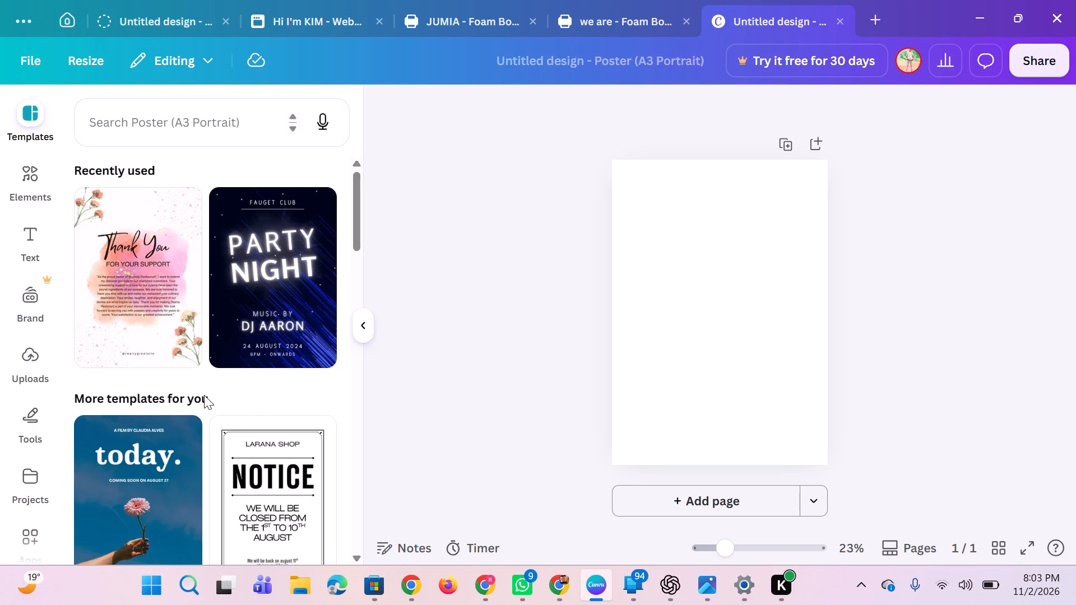
Browse the A3 portrait poster templates and apply the Red and White Modern Digital Marketing Poster to the page.
scroll(204, 395, "down", 4)
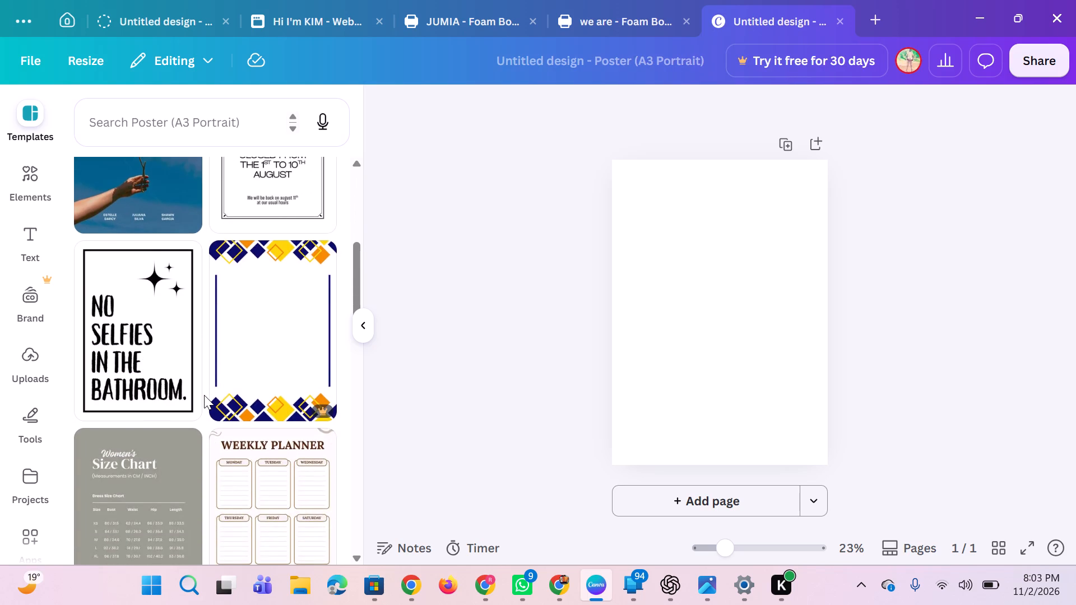
scroll(204, 395, "down", 3)
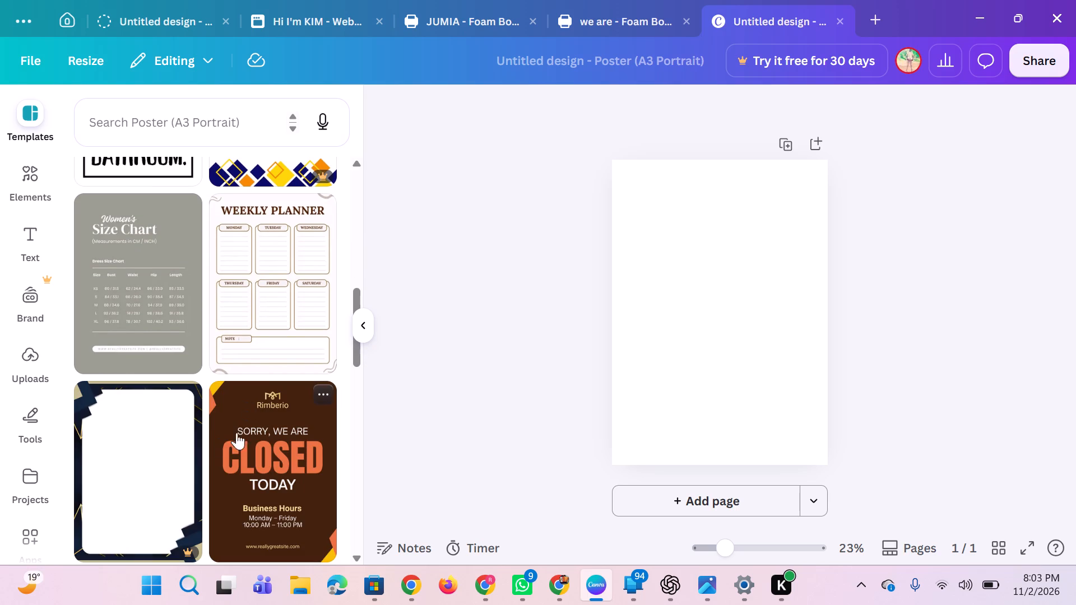
scroll(177, 480, "down", 3)
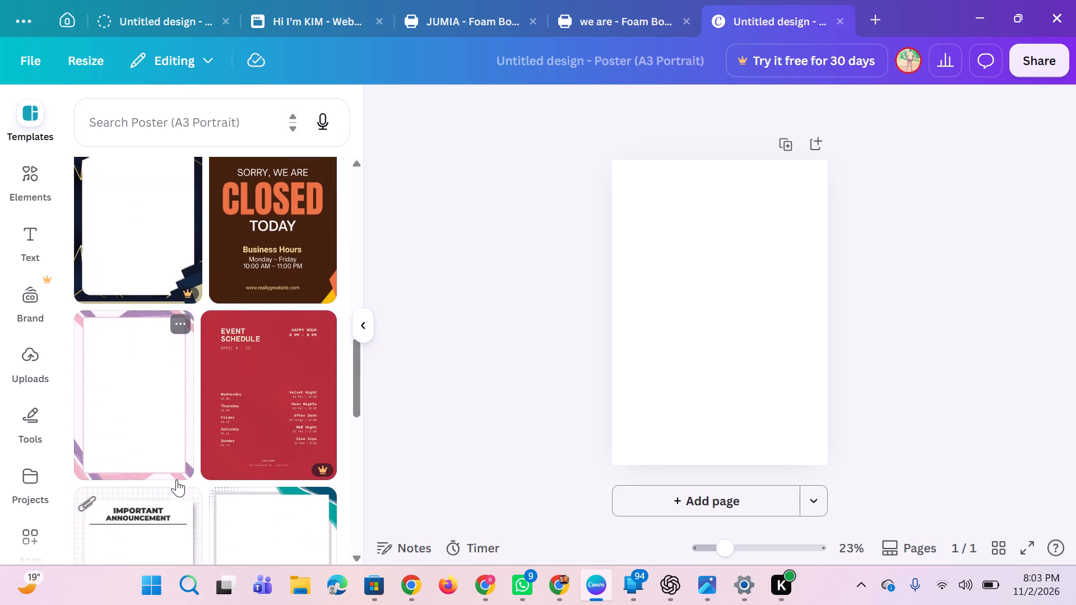
scroll(177, 480, "down", 2)
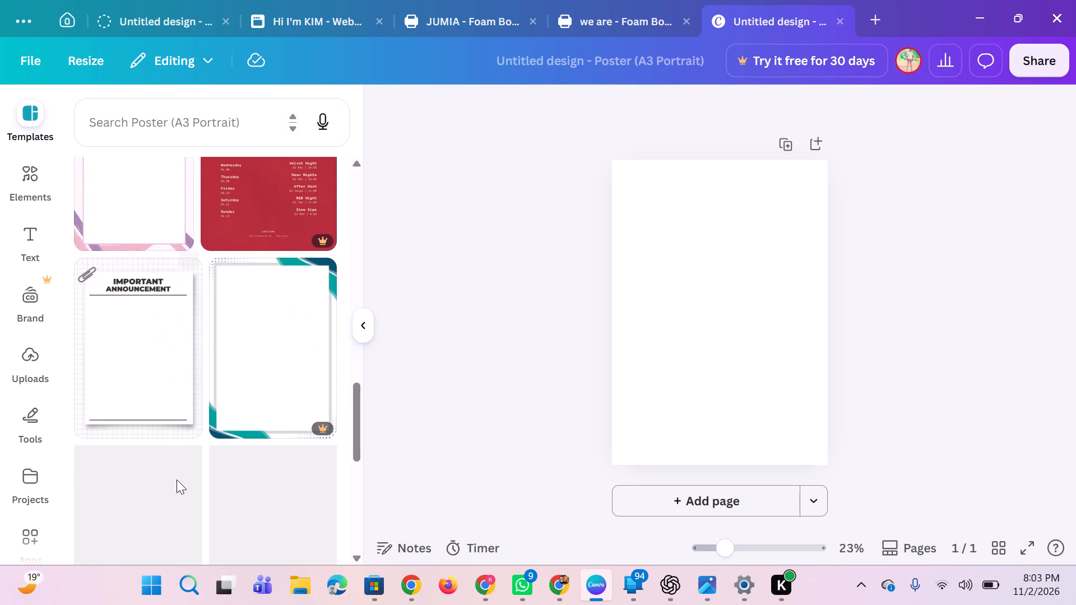
scroll(177, 480, "down", 3)
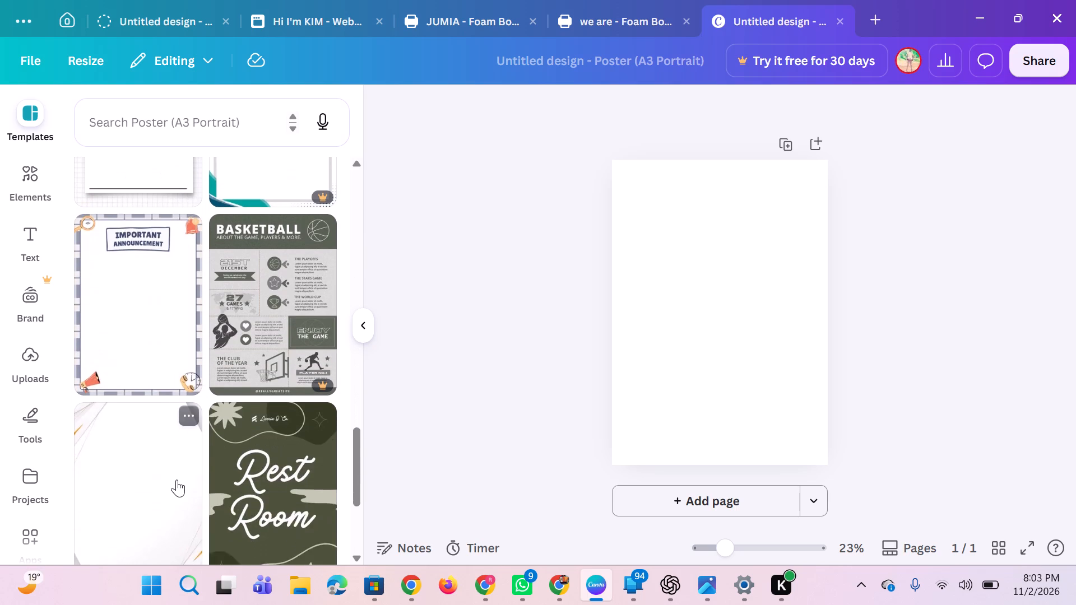
scroll(177, 480, "down", 4)
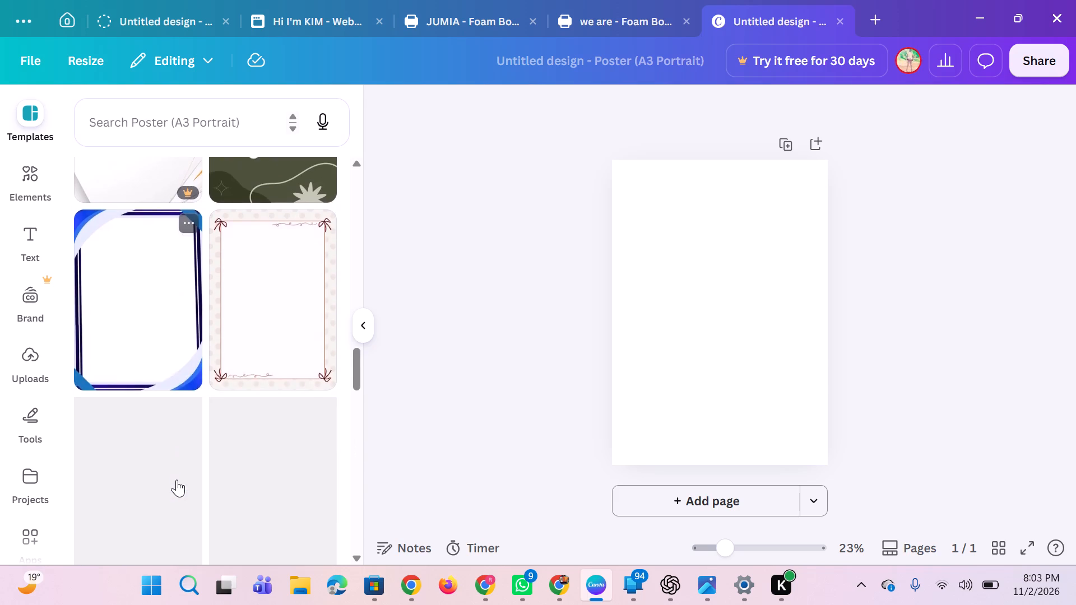
scroll(177, 480, "down", 1)
scroll(164, 413, "up", 1)
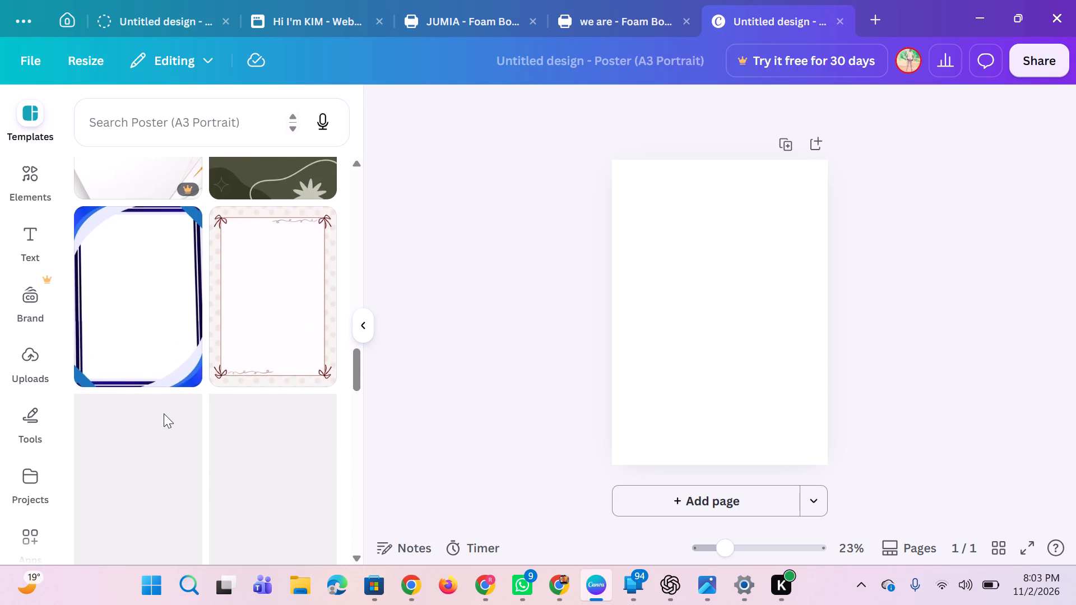
scroll(164, 413, "up", 1)
scroll(164, 413, "down", 2)
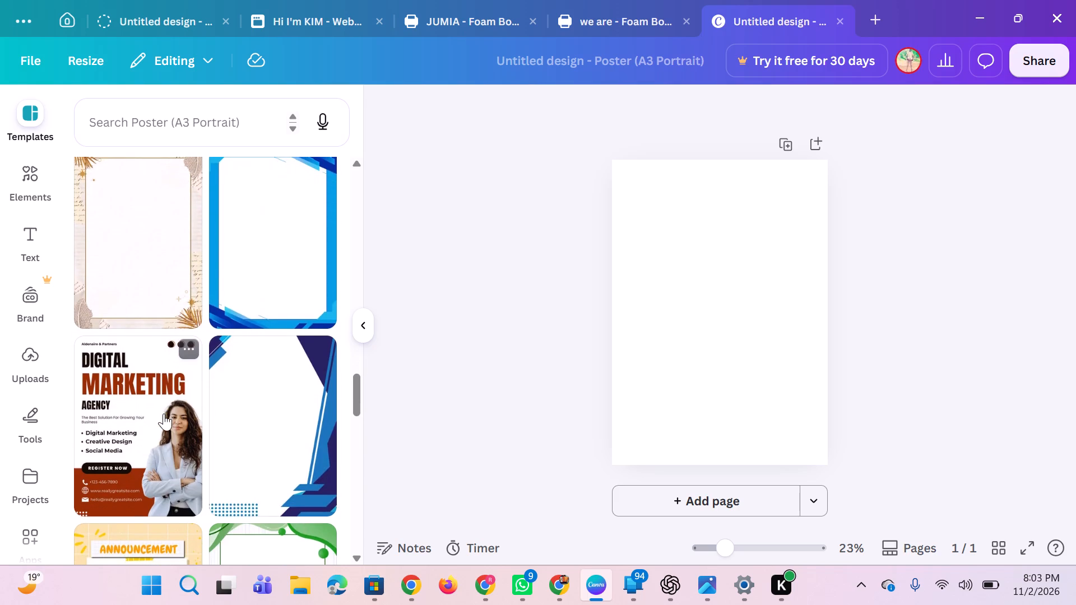
left_click(150, 444)
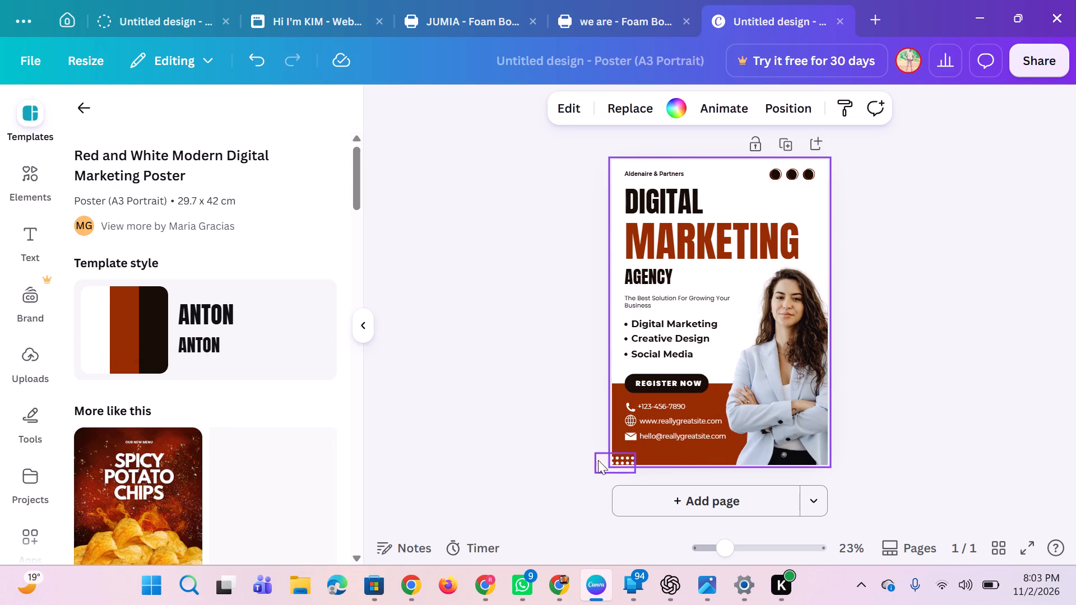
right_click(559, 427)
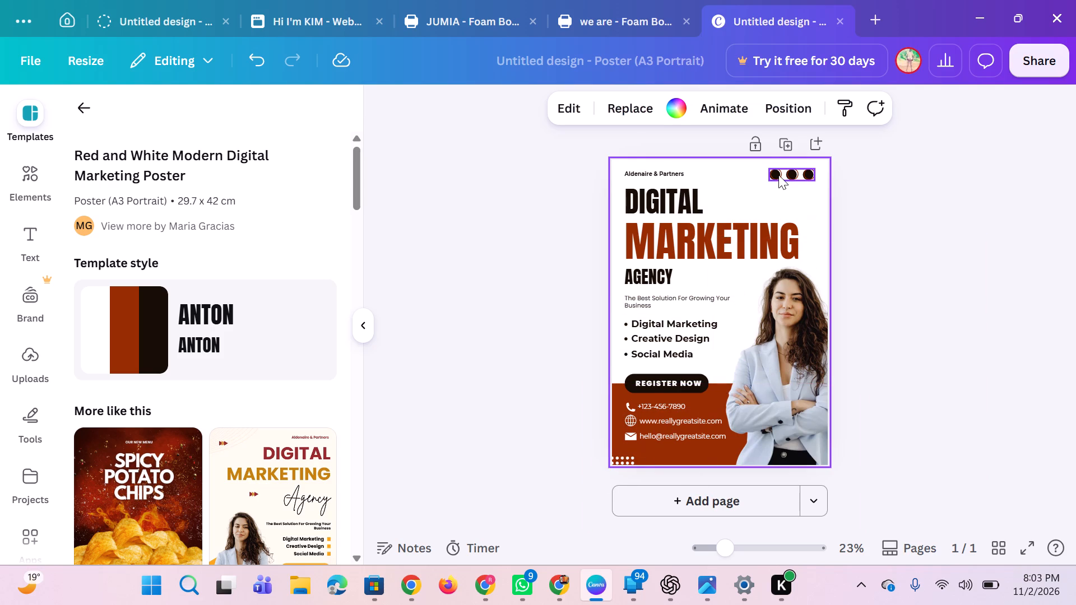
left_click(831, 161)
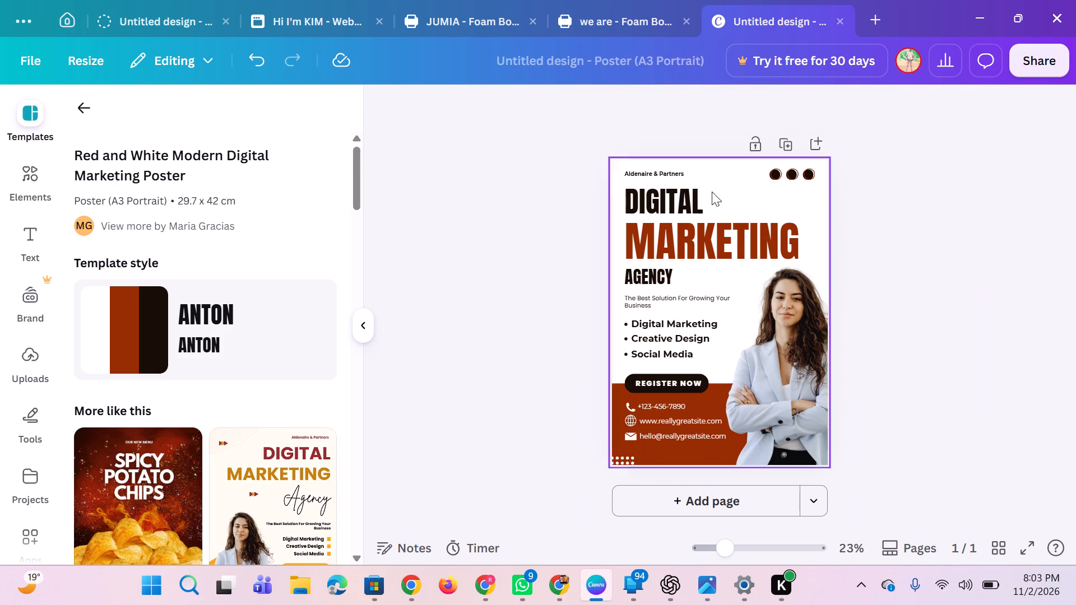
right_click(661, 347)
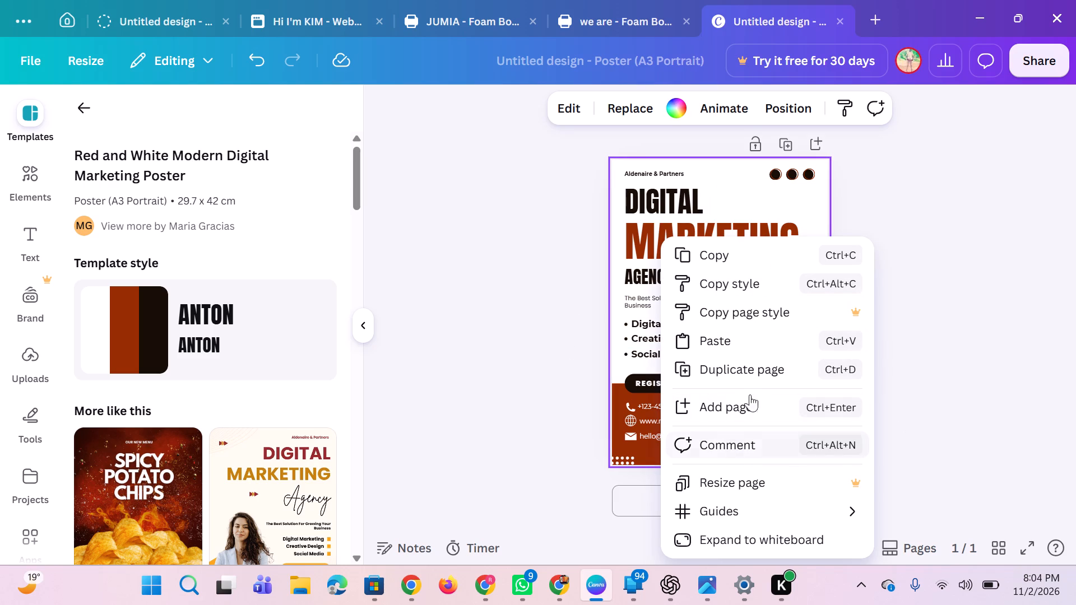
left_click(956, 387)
Move the MARKETING and DIGITAL headings, the three dark circles and the Aldenaire & Partners line off the page.
left_click_drag(754, 237, 954, 284)
left_click_drag(935, 287, 1021, 304)
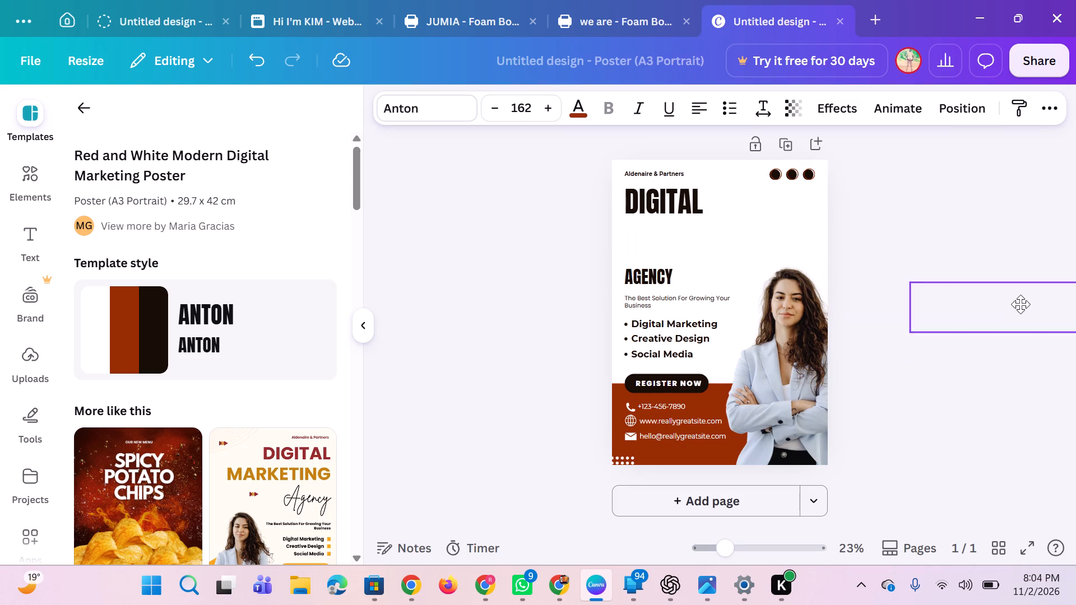
left_click_drag(793, 173, 873, 192)
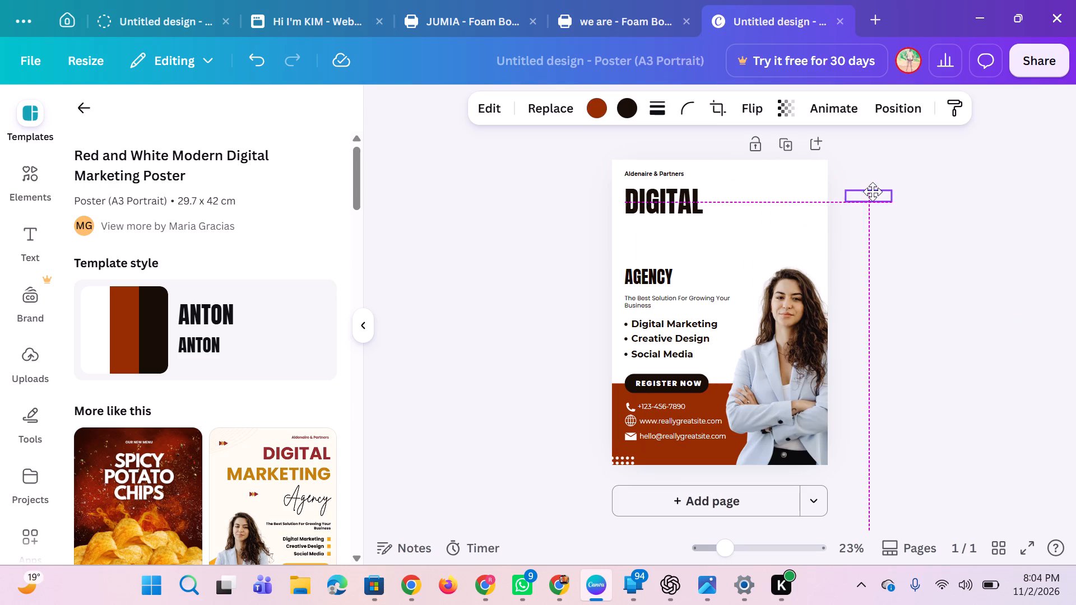
left_click_drag(873, 192, 888, 191)
left_click_drag(672, 176, 643, 178)
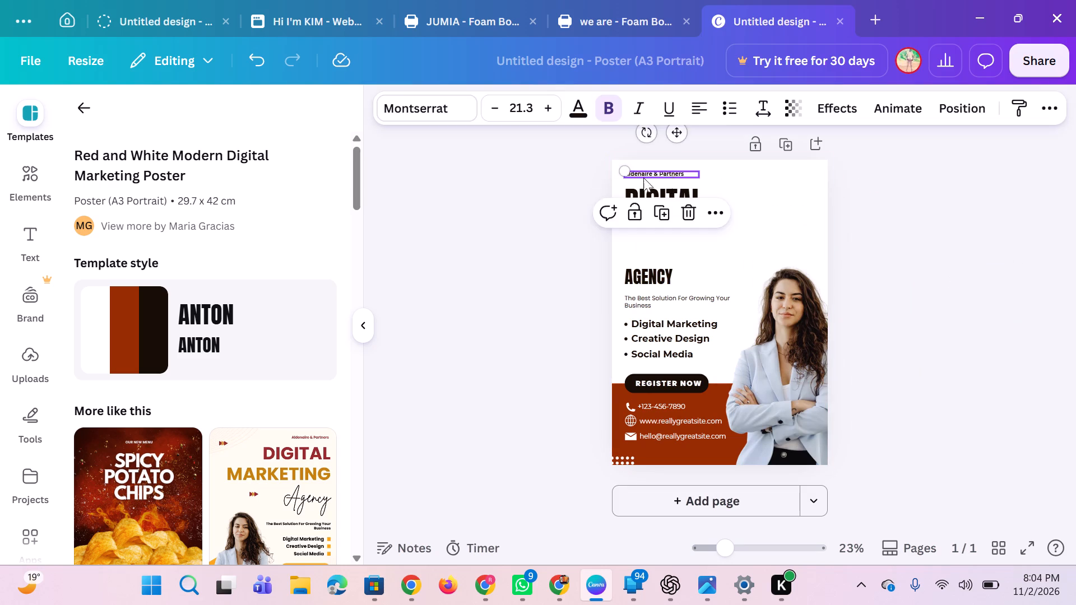
left_click_drag(643, 178, 531, 173)
left_click_drag(660, 203, 537, 230)
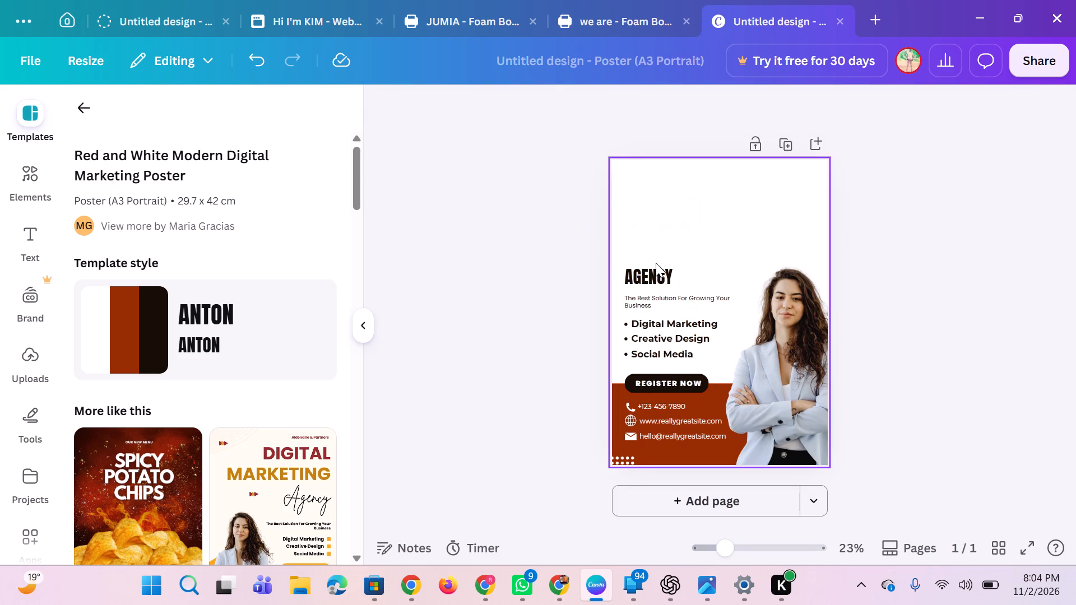
Move the AGENCY heading, the tagline below it and the three service bullet points off the page.
left_click_drag(653, 274, 517, 286)
left_click_drag(643, 304, 638, 305)
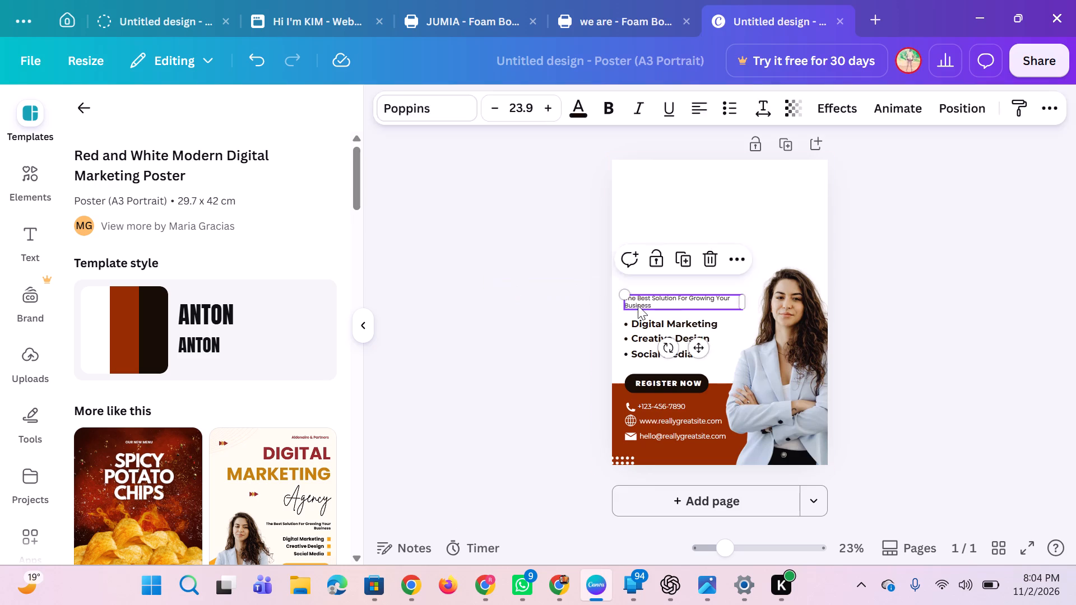
left_click_drag(638, 305, 486, 327)
left_click_drag(675, 353, 542, 364)
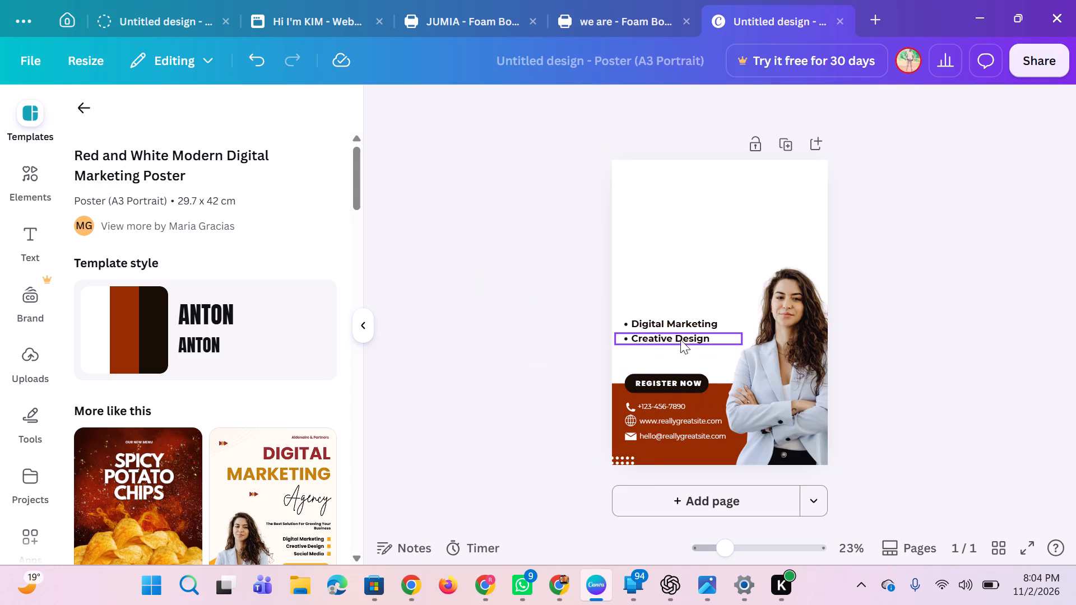
left_click_drag(695, 336, 545, 347)
left_click_drag(654, 322, 419, 311)
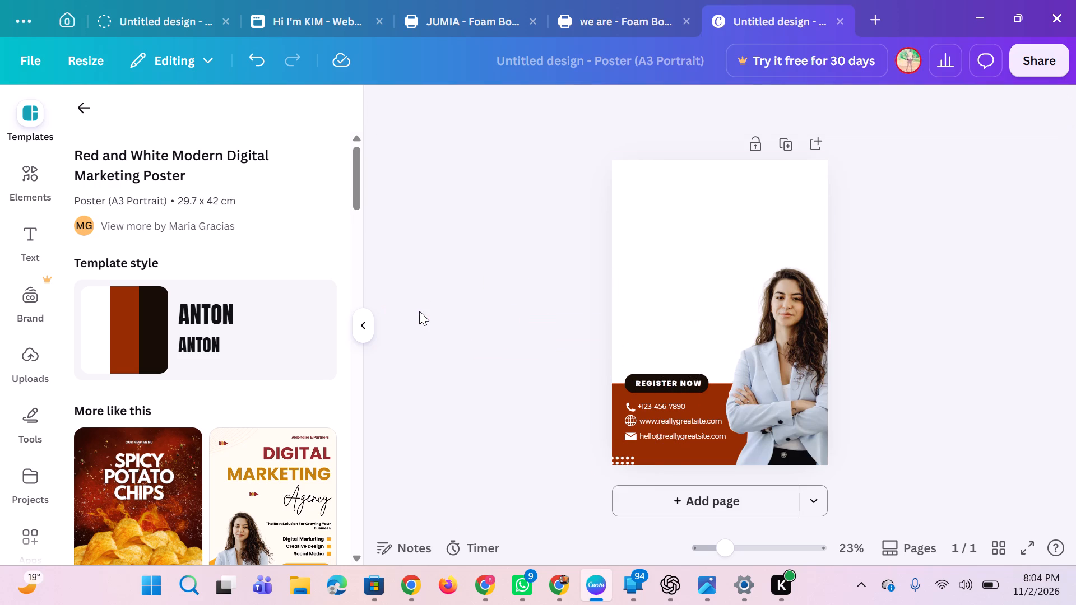
Move the REGISTER NOW text, its dark rounded shape and the photo of the woman off the page.
left_click_drag(674, 383, 464, 440)
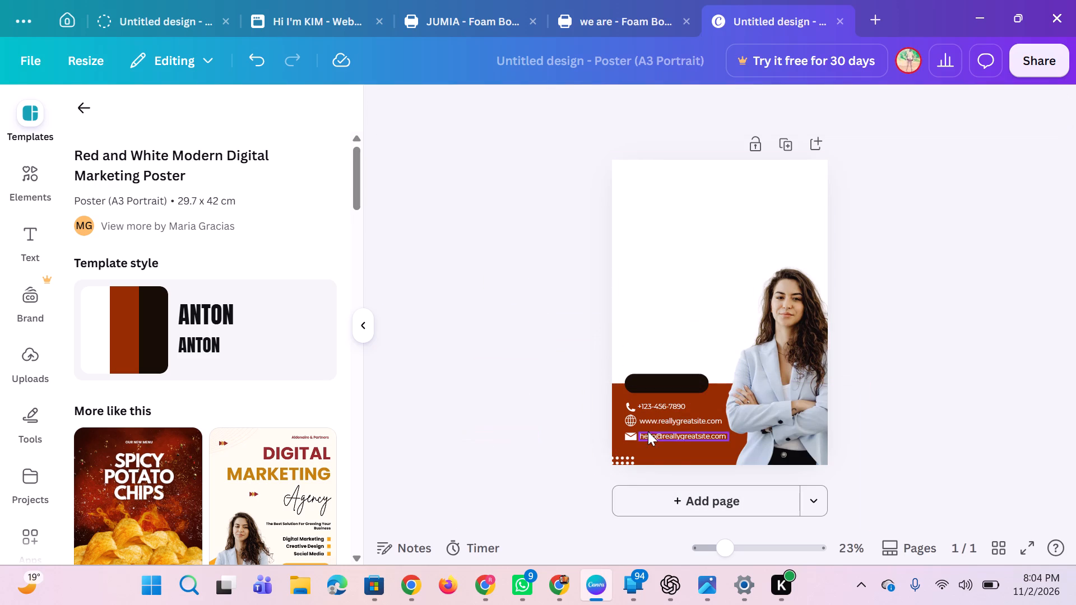
left_click_drag(669, 385, 510, 422)
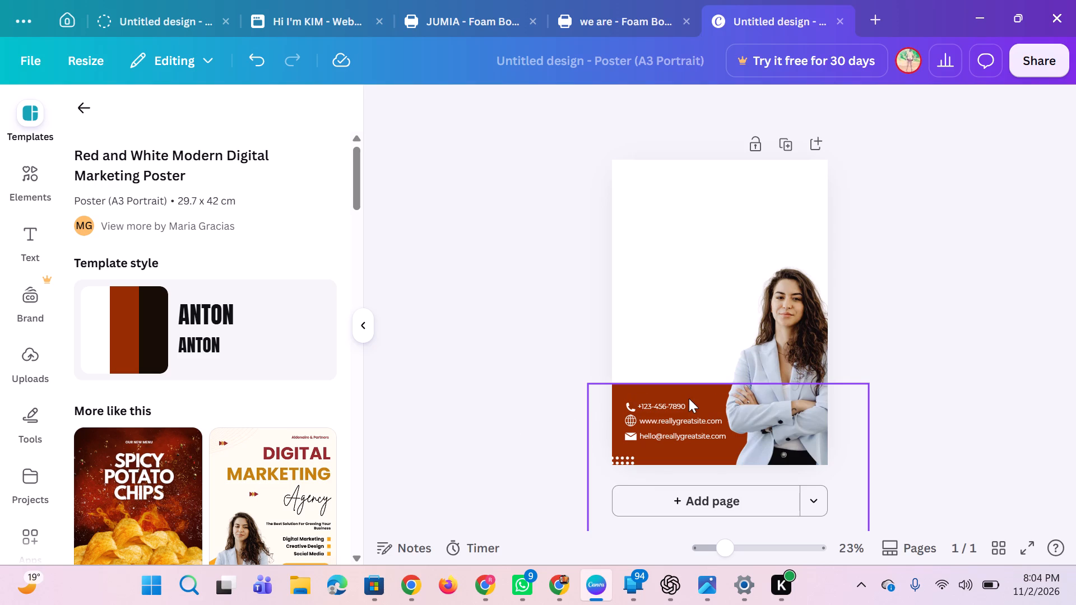
left_click_drag(783, 385, 912, 327)
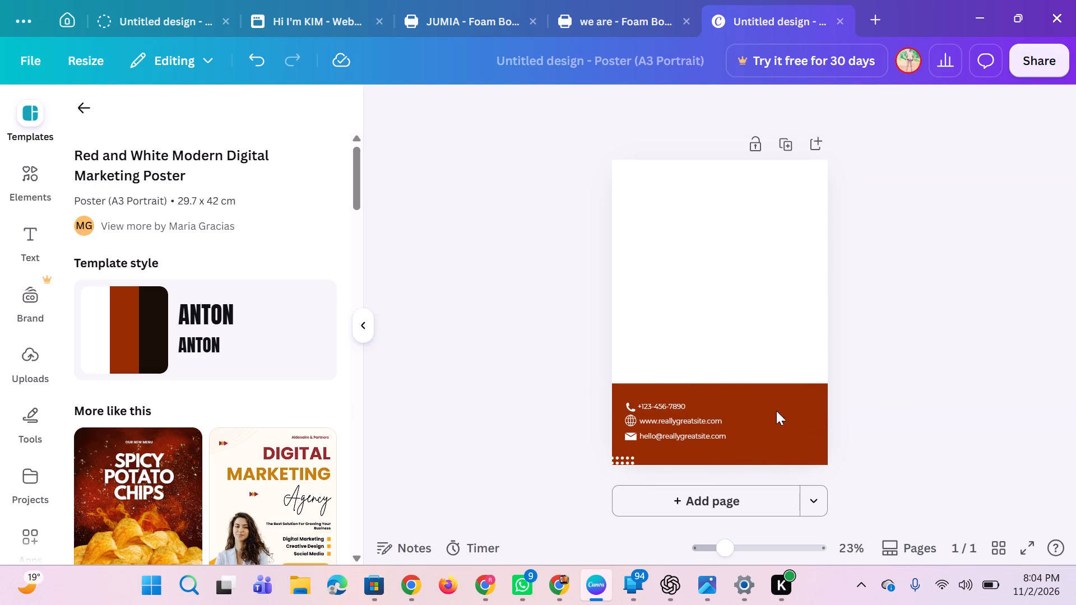
Clear the poster's footer by moving the contact lines, their icons, the dot pattern and the red-brown block off the page.
left_click_drag(707, 433, 585, 471)
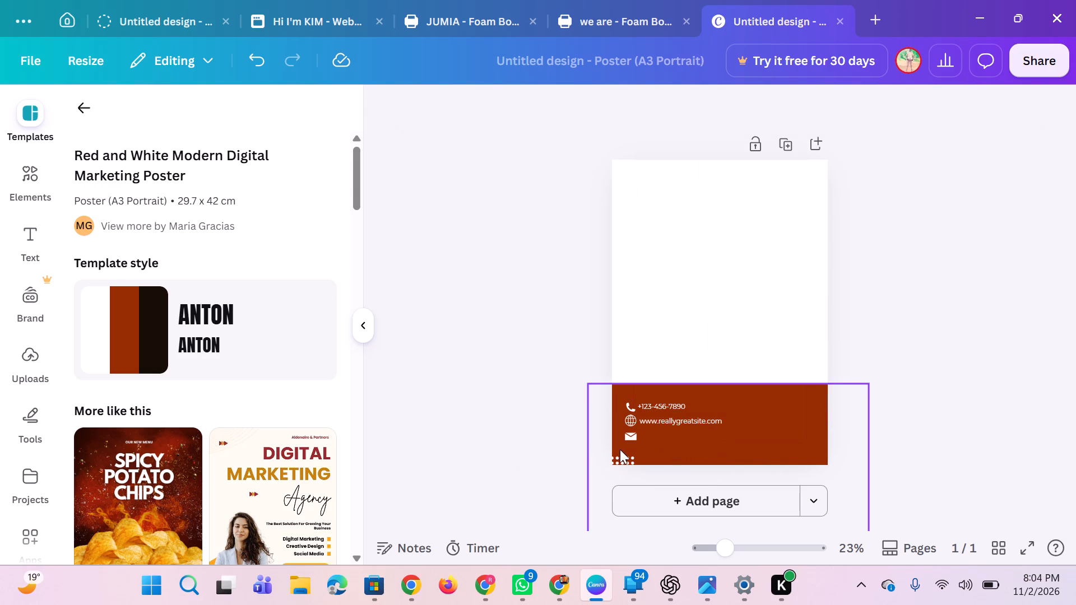
left_click_drag(620, 460, 556, 474)
left_click_drag(627, 438, 479, 470)
left_click_drag(635, 423, 477, 445)
left_click_drag(660, 420, 458, 431)
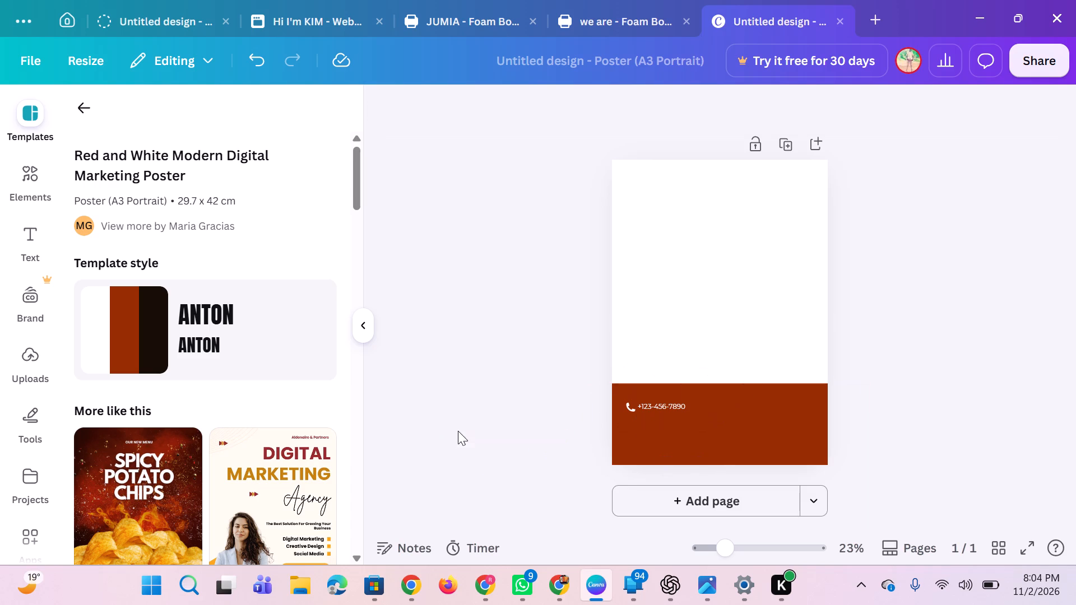
left_click_drag(660, 407, 530, 421)
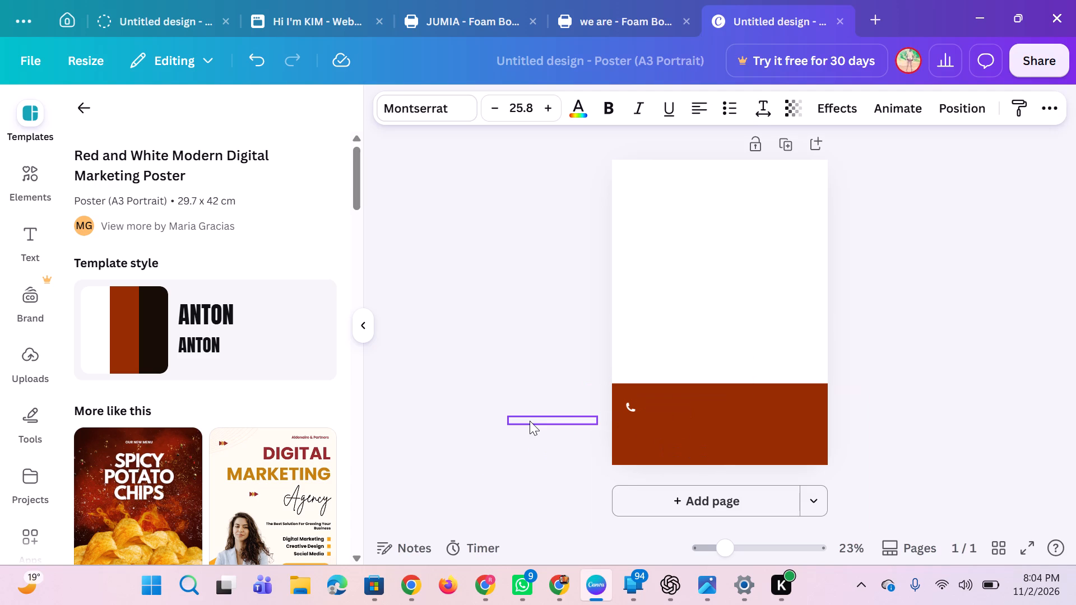
left_click_drag(629, 406, 533, 403)
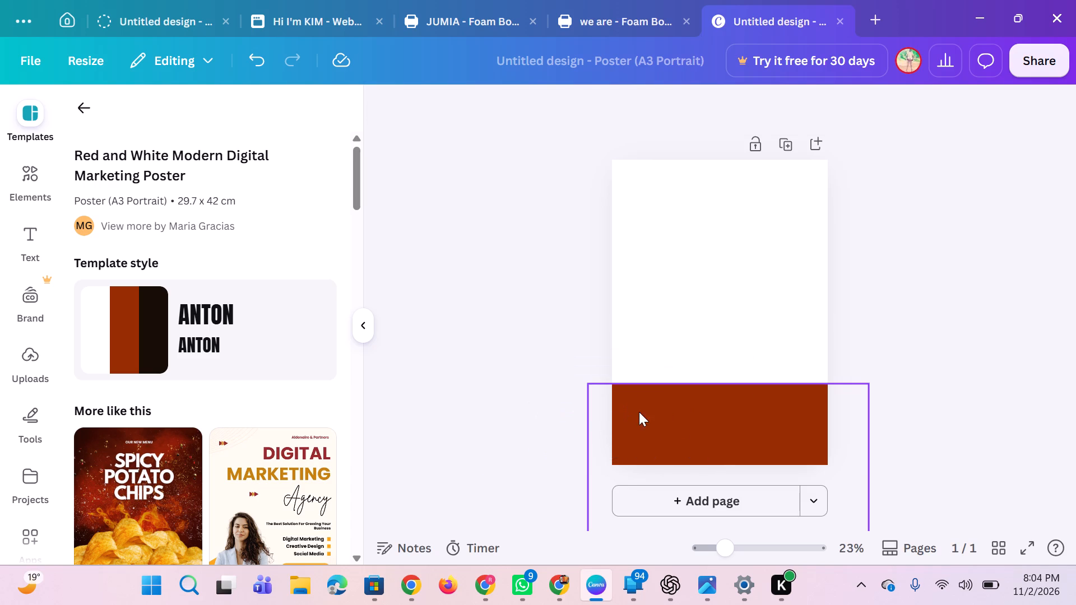
left_click_drag(674, 411, 463, 309)
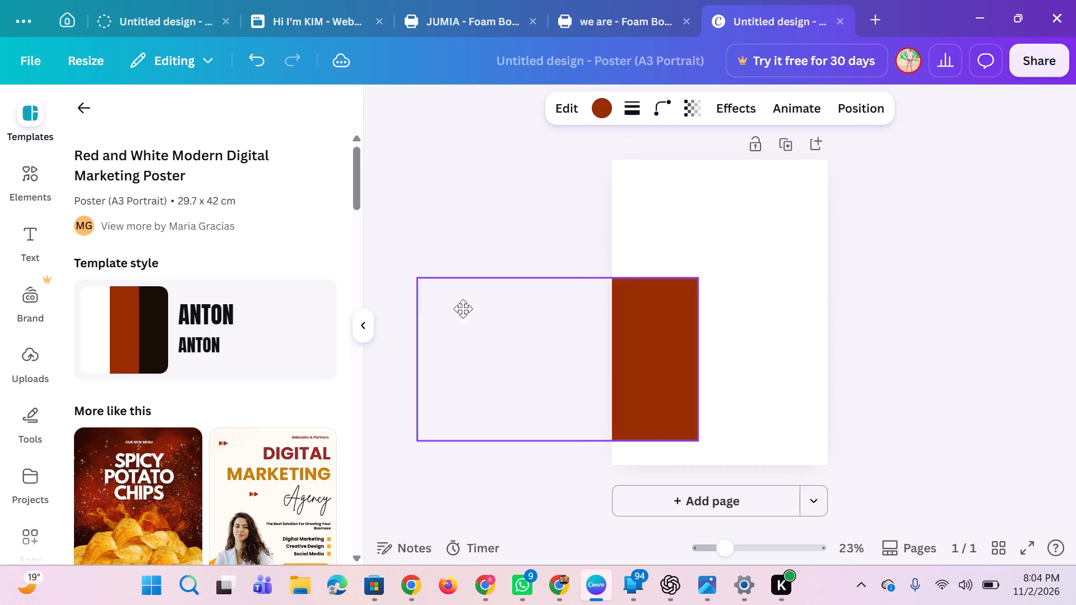
left_click_drag(463, 309, 373, 292)
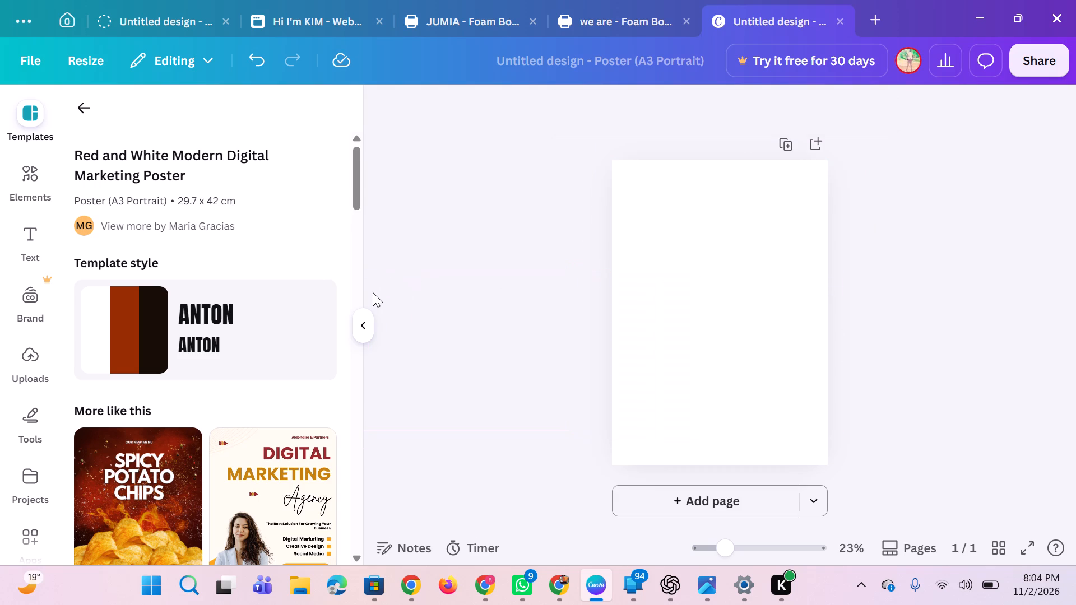
Look through the similar poster templates suggested for the Red and White Modern Digital Marketing Poster.
scroll(233, 502, "down", 2)
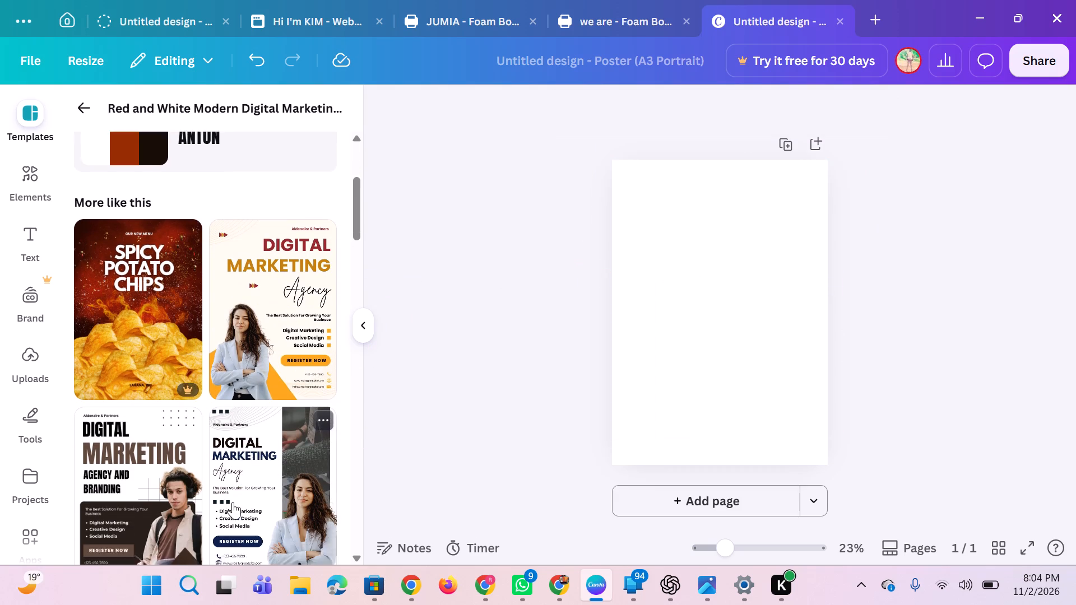
scroll(233, 502, "down", 2)
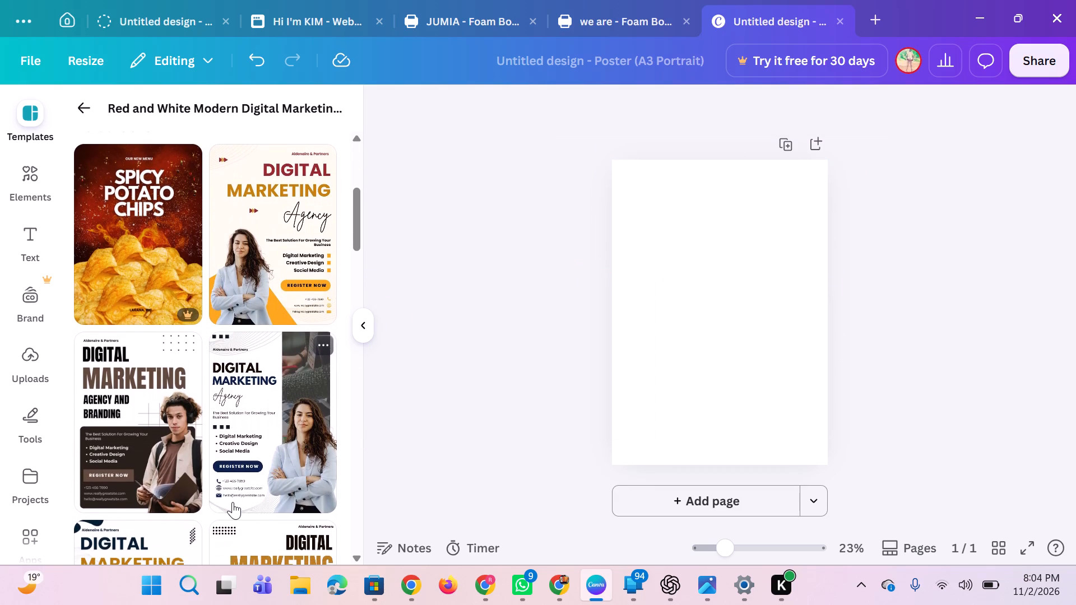
scroll(233, 502, "down", 2)
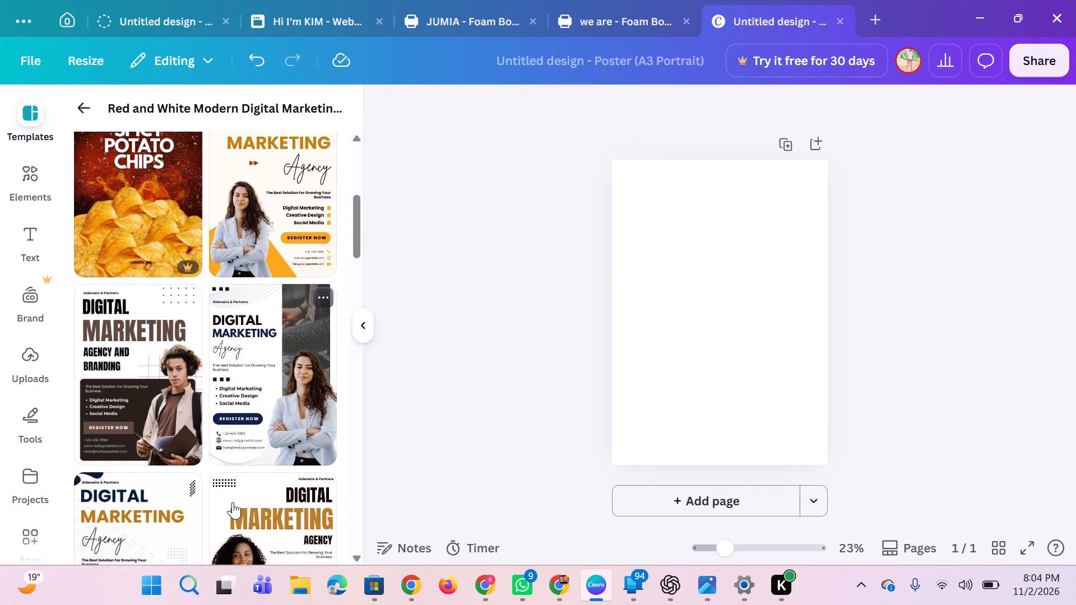
scroll(233, 502, "down", 1)
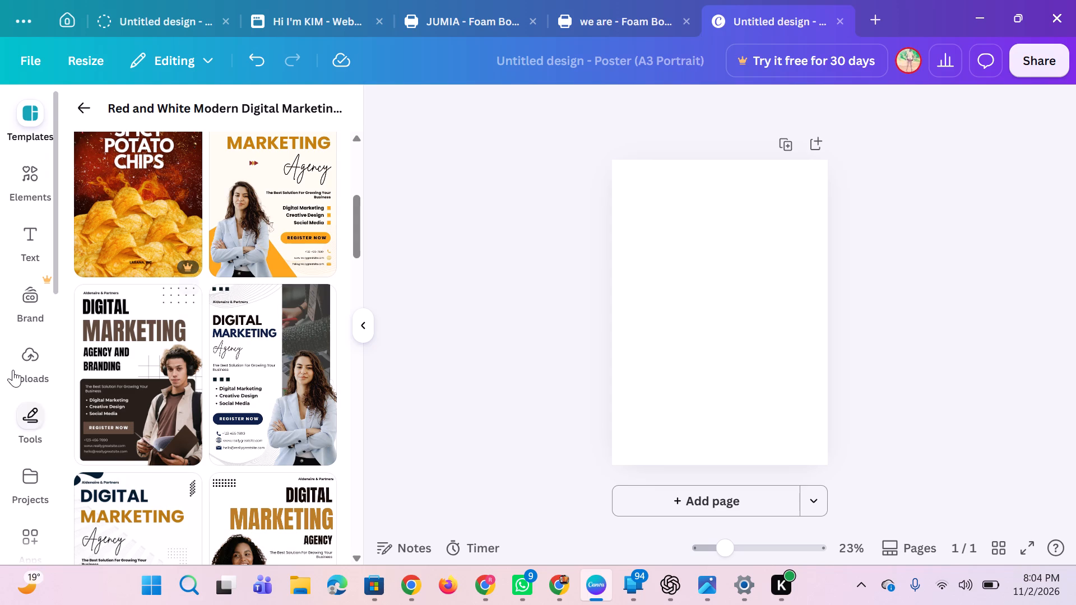
Search the elements for "photo frame", filter to frames, and add a plain square frame to the blank page.
left_click(32, 187)
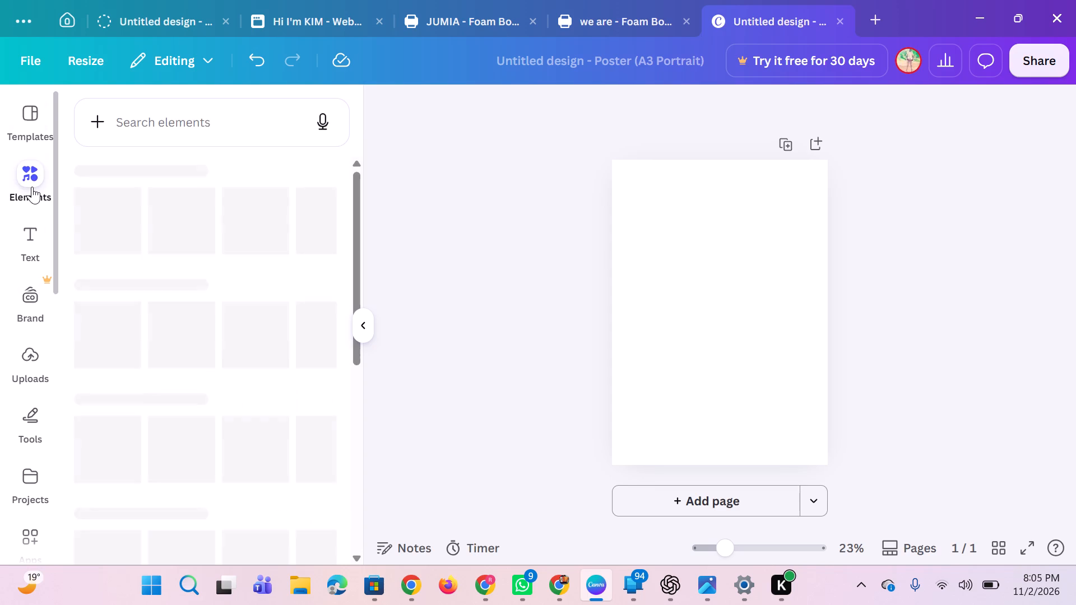
left_click(216, 114)
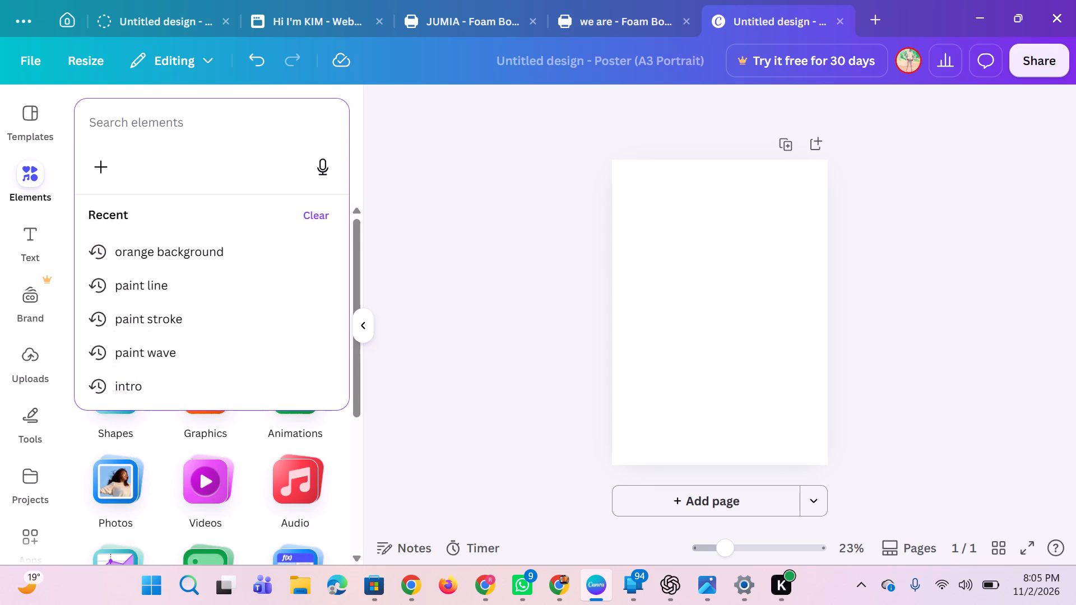
type("PHOTO")
left_click(231, 248)
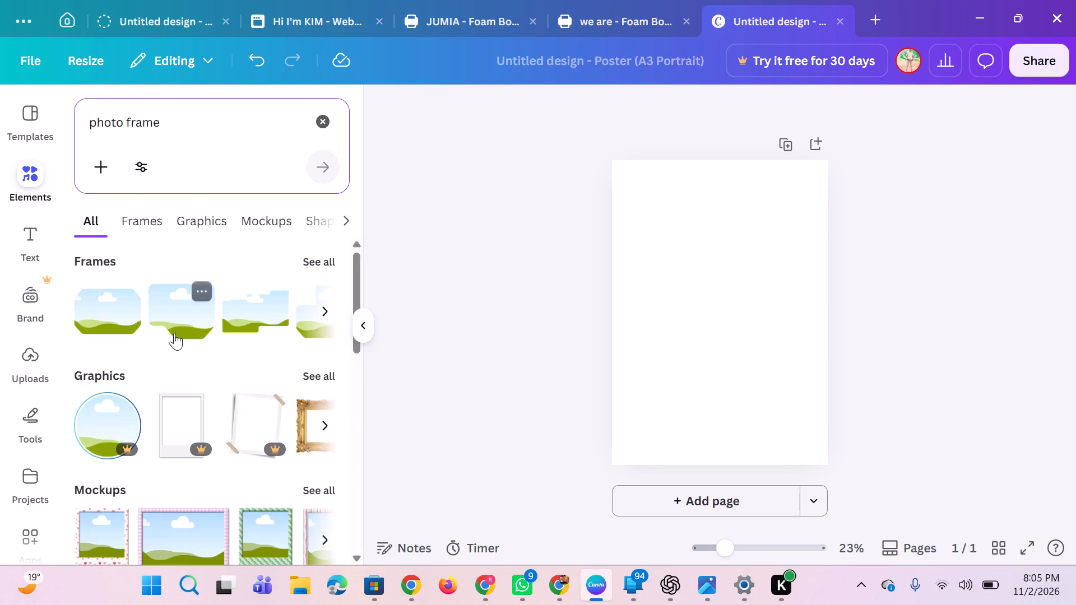
scroll(211, 343, "down", 3)
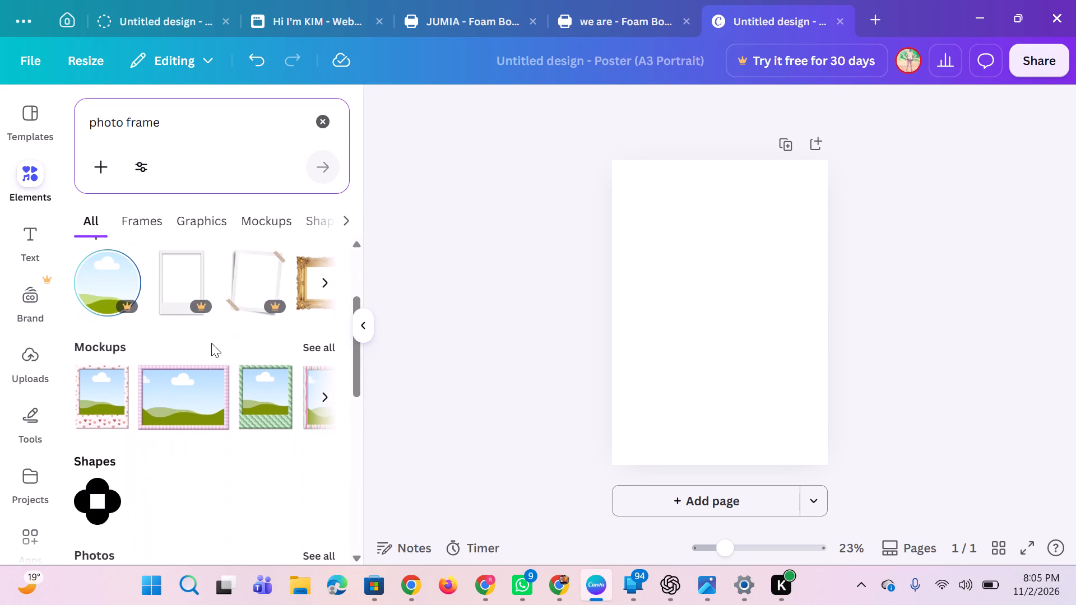
scroll(211, 343, "up", 2)
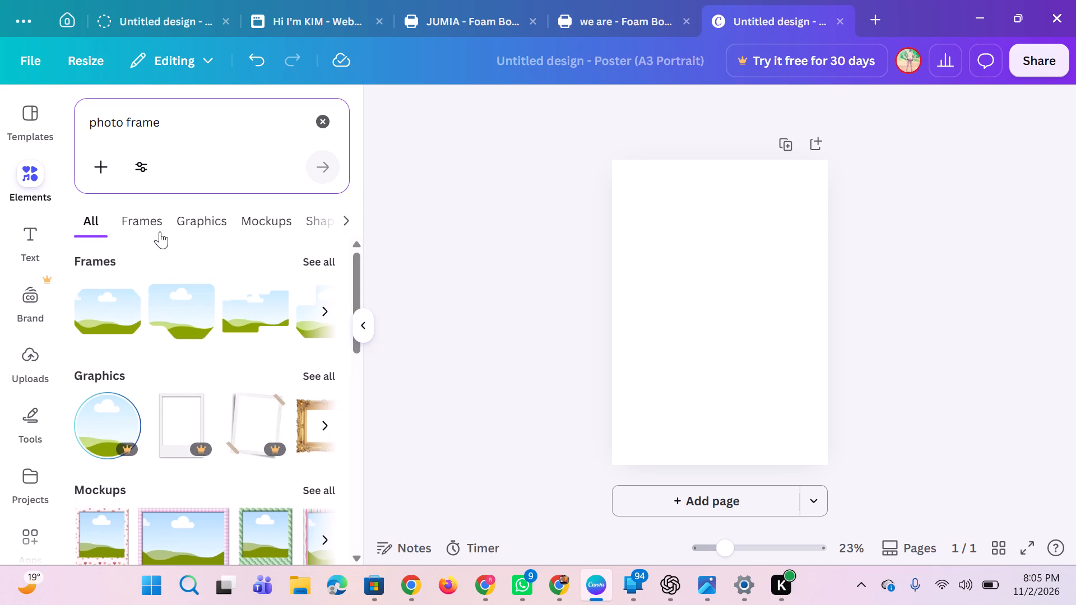
left_click(151, 228)
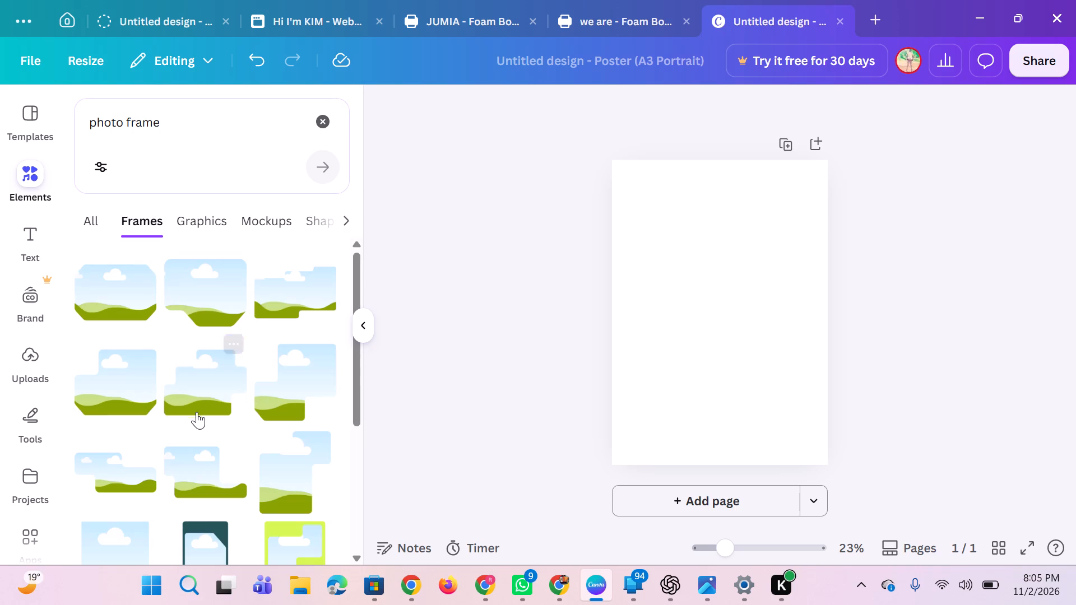
scroll(192, 410, "down", 2)
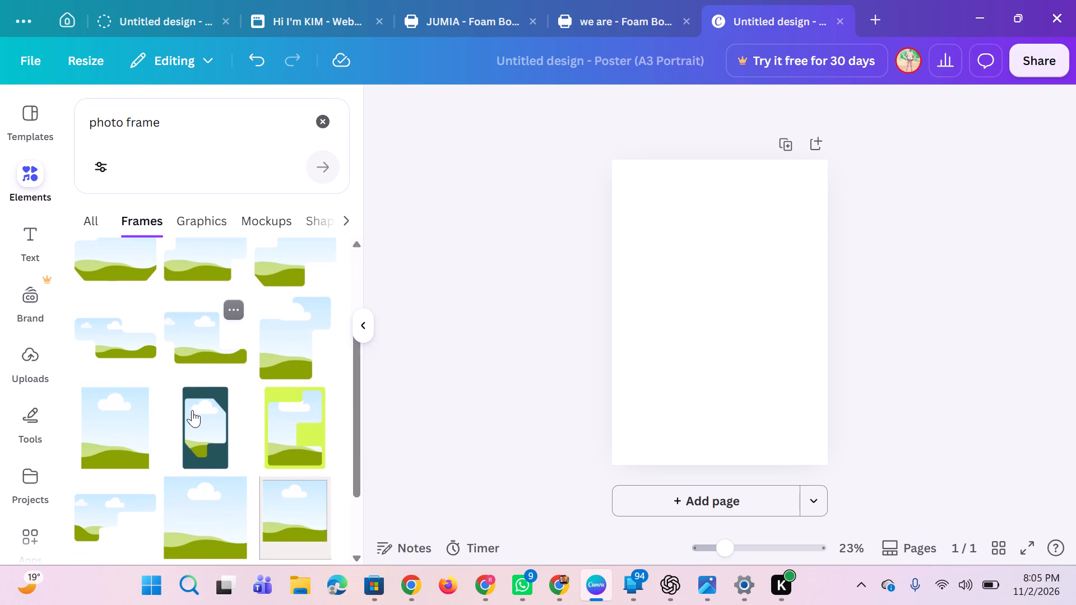
scroll(192, 410, "down", 2)
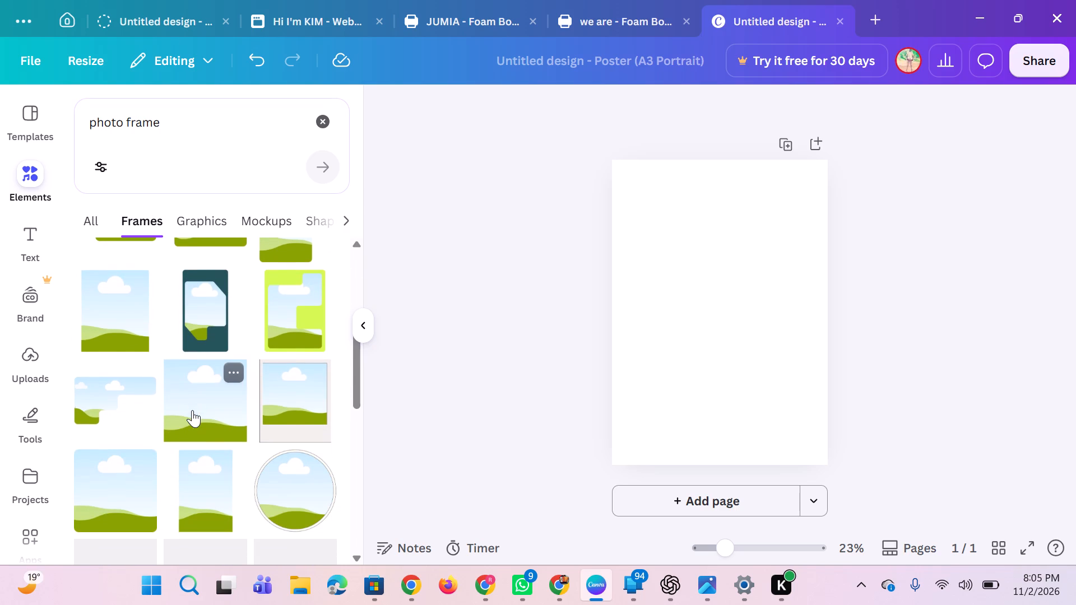
left_click(226, 402)
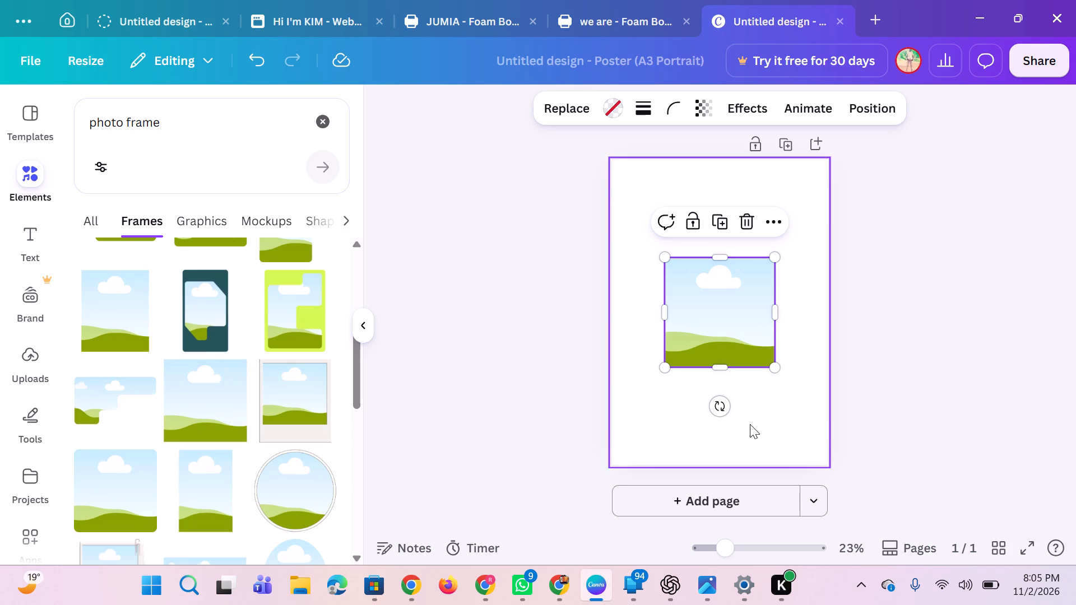
Stretch the square photo frame taller than the page and place it along the page's right side, partly overhanging the right edge.
left_click_drag(722, 370, 769, 512)
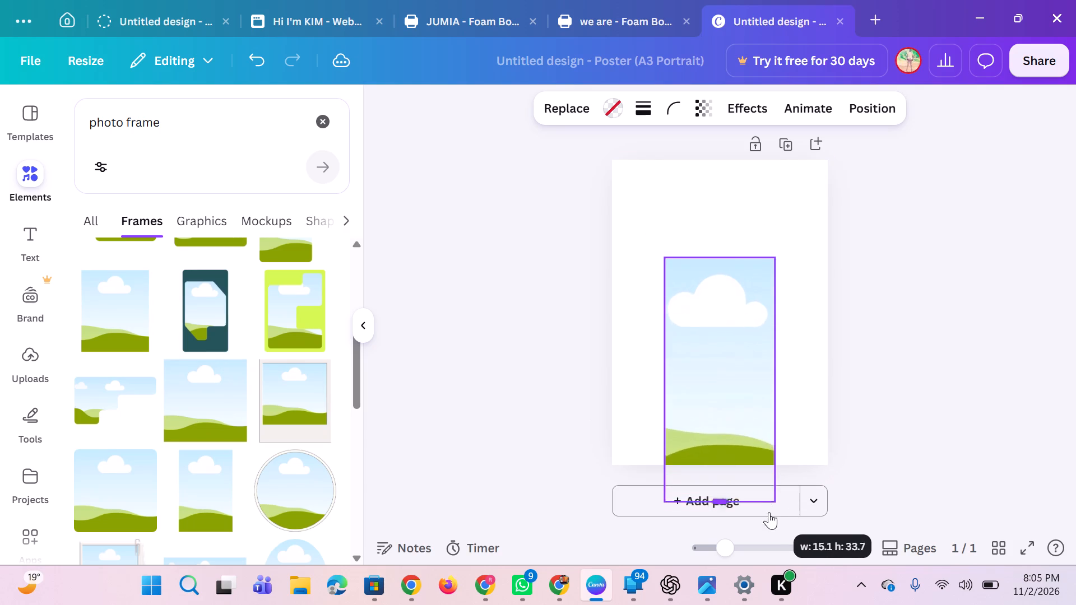
left_click_drag(769, 512, 772, 524)
left_click_drag(727, 385, 773, 246)
left_click_drag(766, 383, 782, 425)
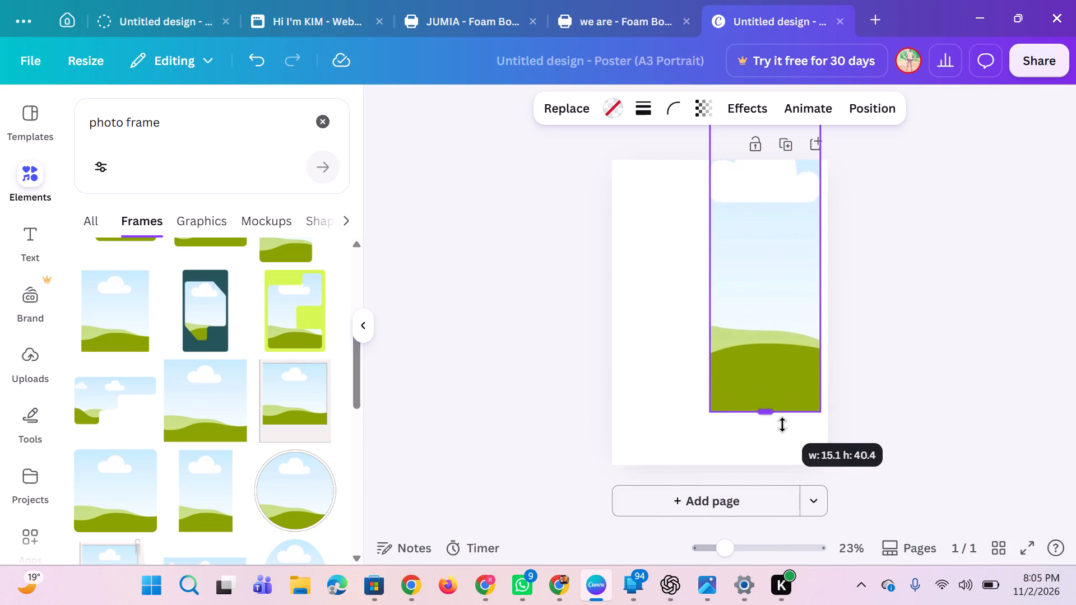
left_click_drag(782, 425, 798, 482)
left_click_drag(790, 380, 829, 404)
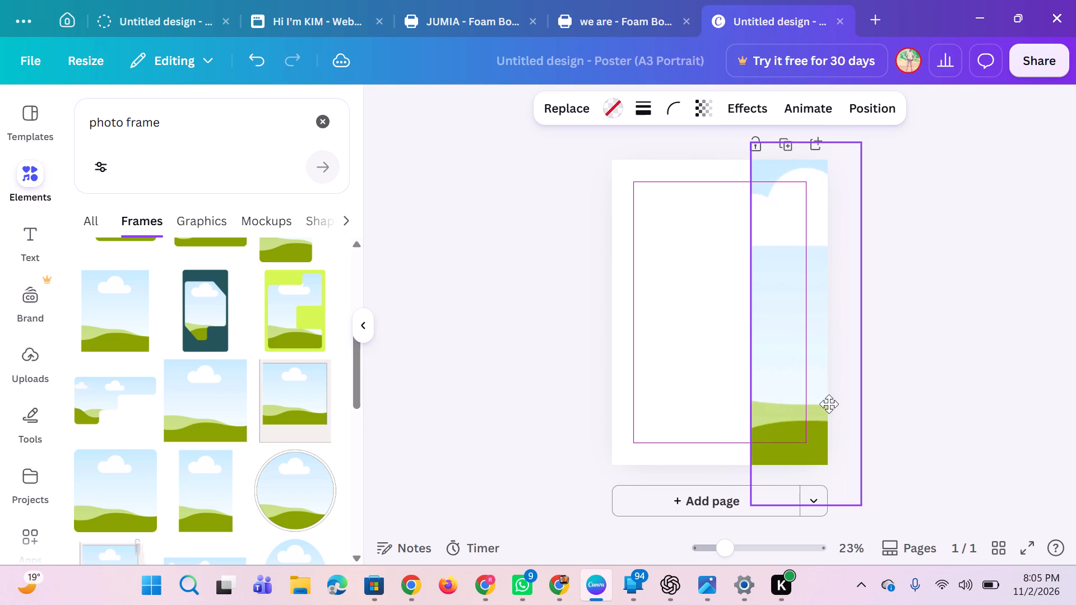
left_click_drag(829, 404, 832, 407)
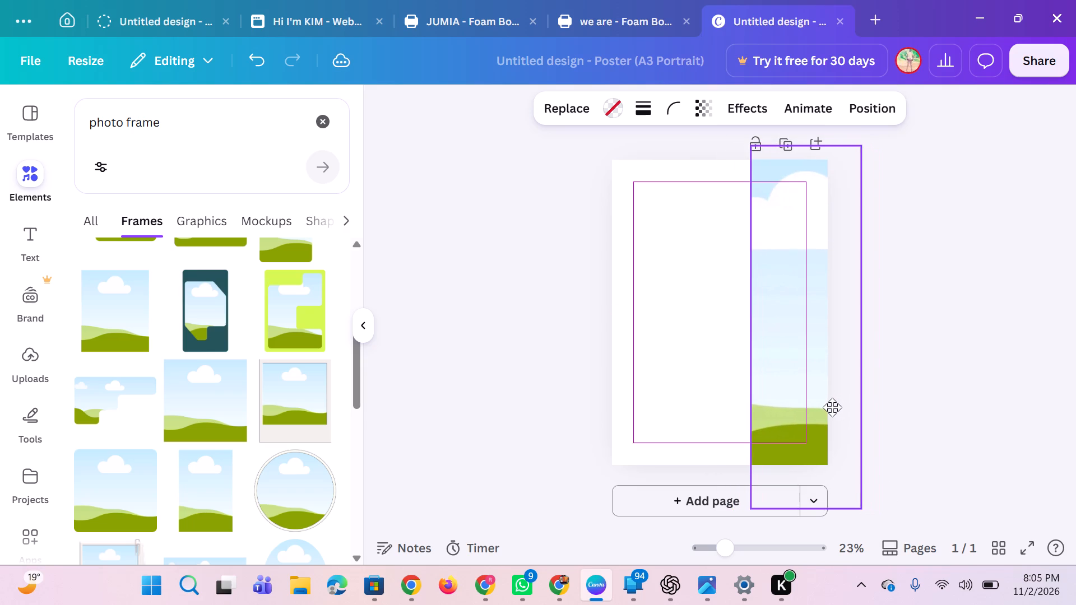
left_click_drag(832, 407, 832, 408)
left_click(1026, 389)
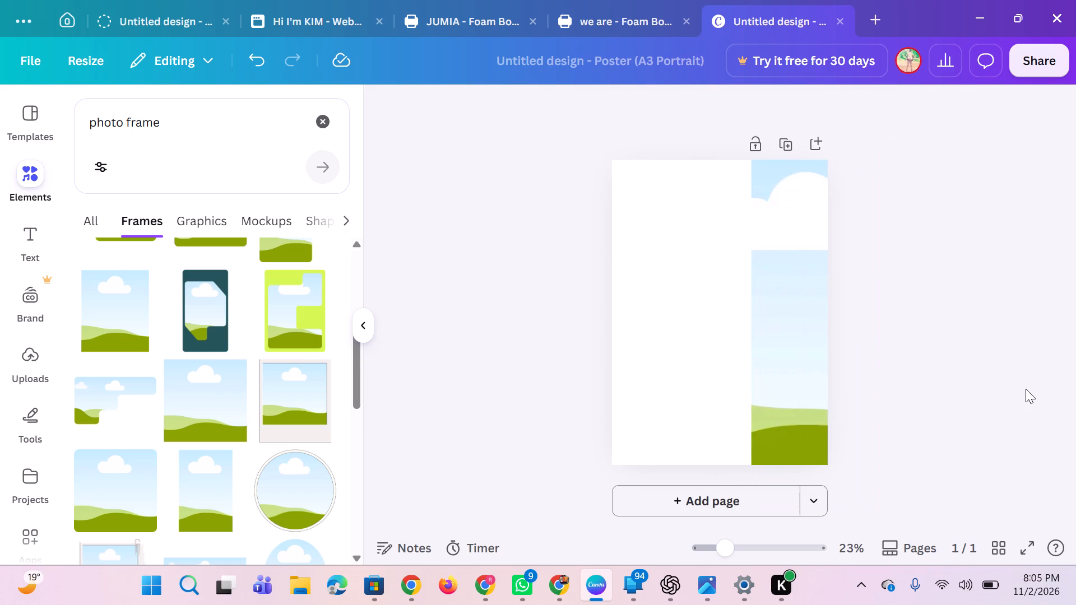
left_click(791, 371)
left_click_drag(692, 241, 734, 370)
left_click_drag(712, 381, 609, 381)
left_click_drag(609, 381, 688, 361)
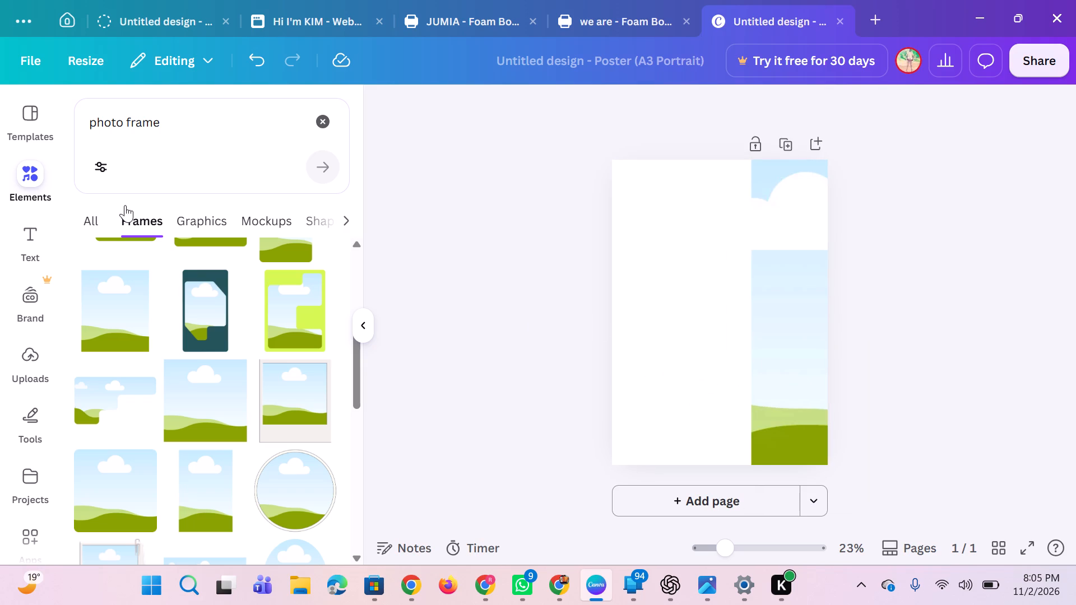
Replace the elements search with "Laptop", choose the suggestion "working on laptop", and show results of all types.
left_click(28, 167)
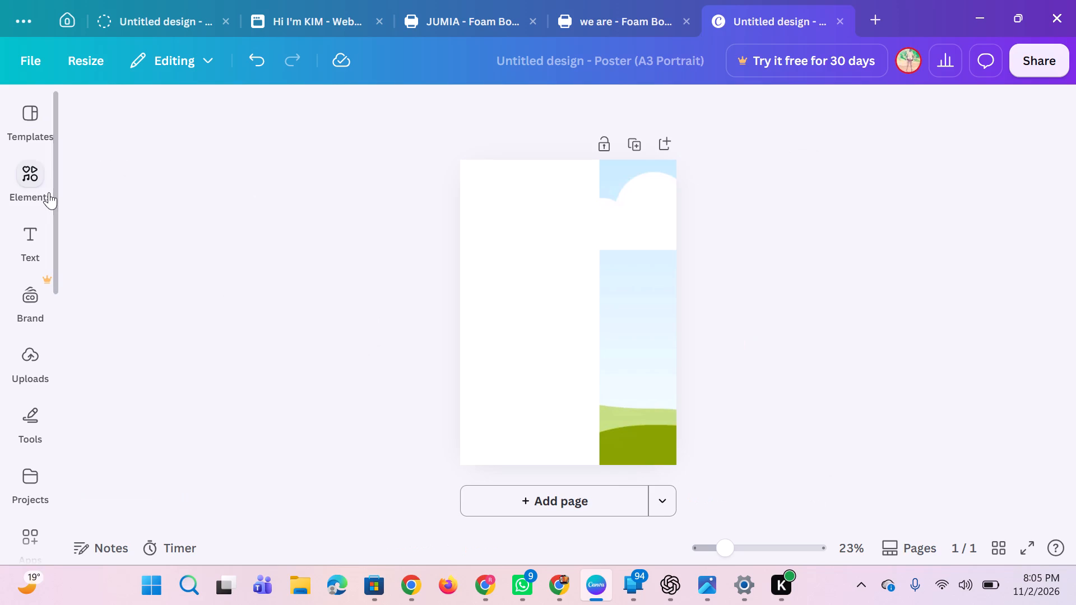
left_click(32, 159)
triple_click(187, 124)
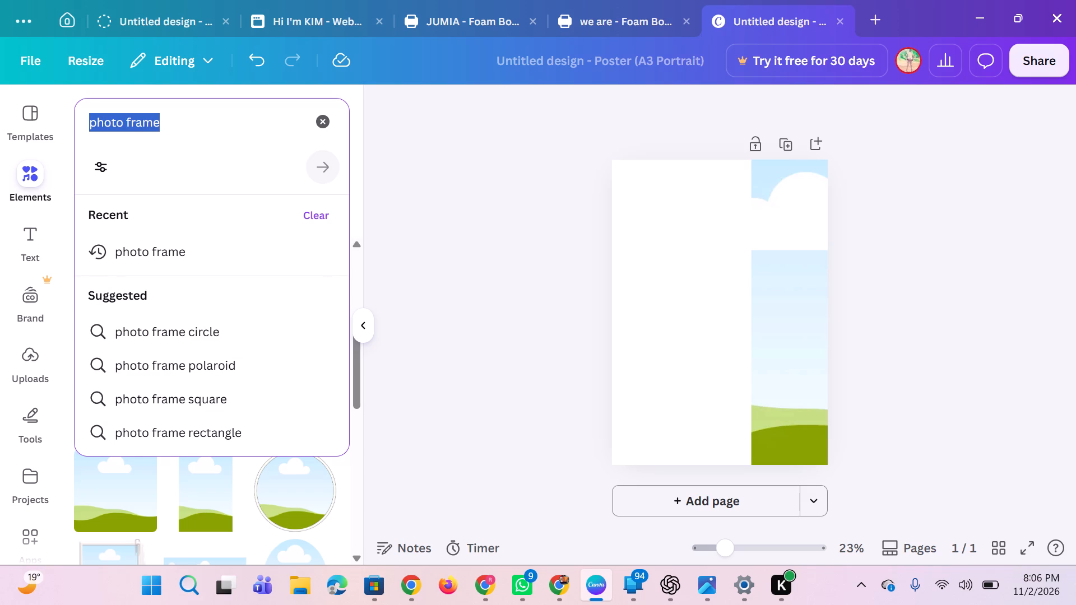
key("BackSpace")
key("c")
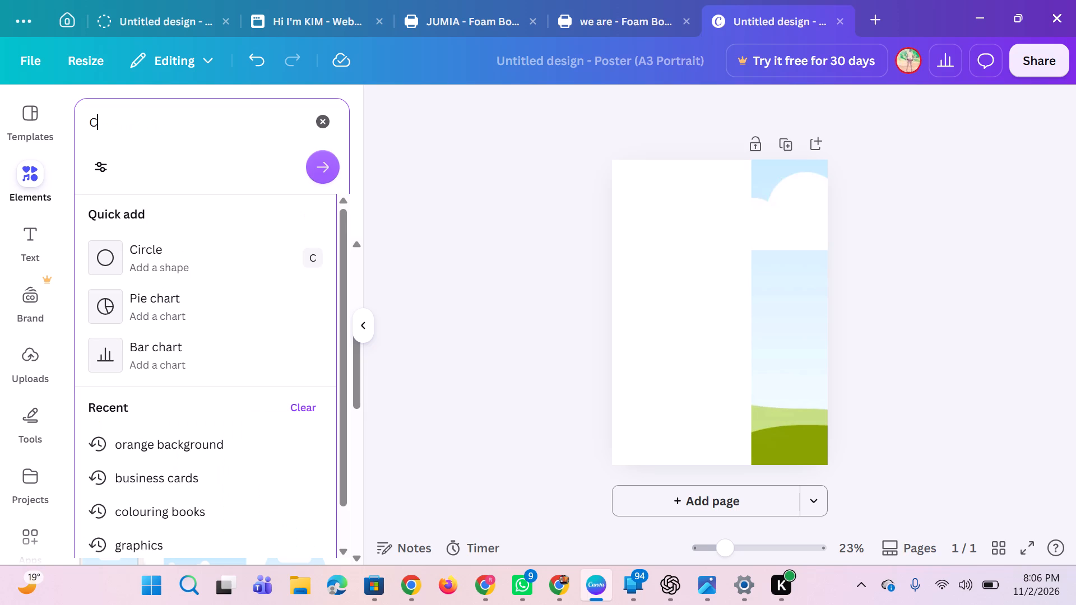
key("BackSpace")
type("LA")
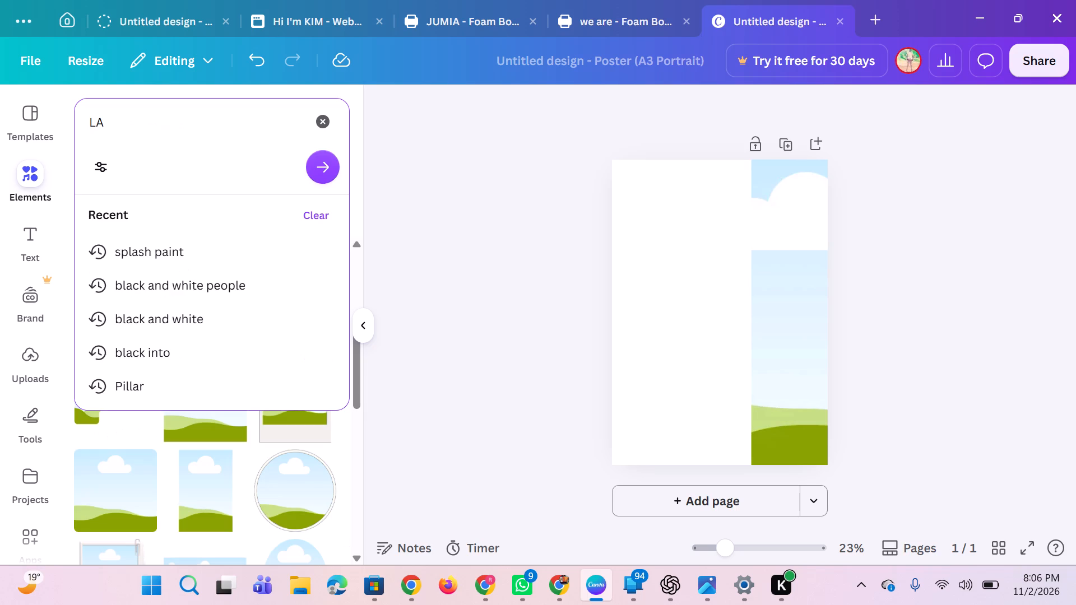
key("BackSpace")
type("aptop")
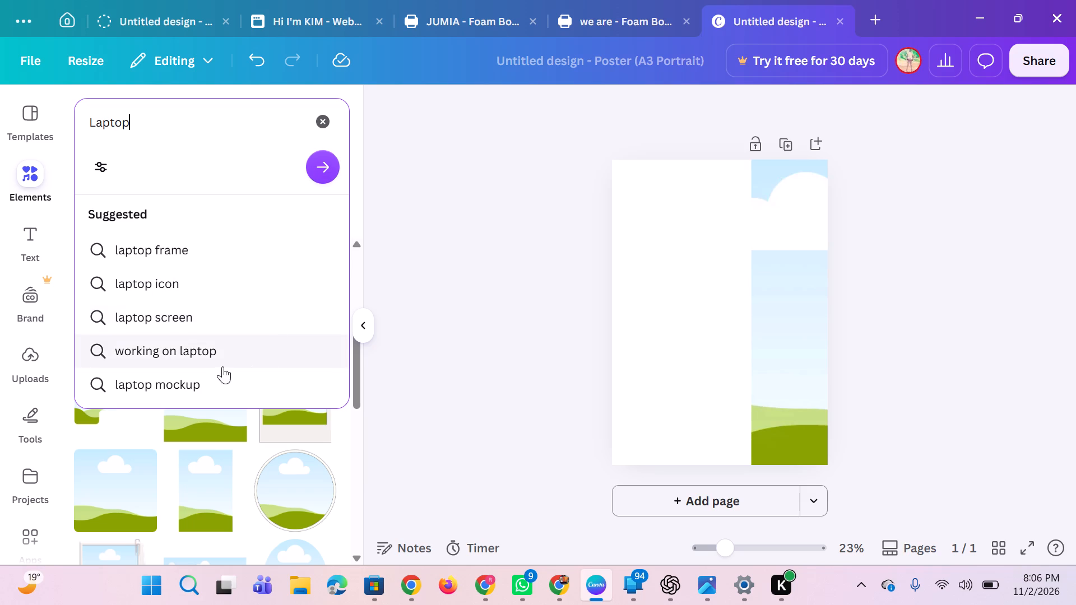
left_click(205, 360)
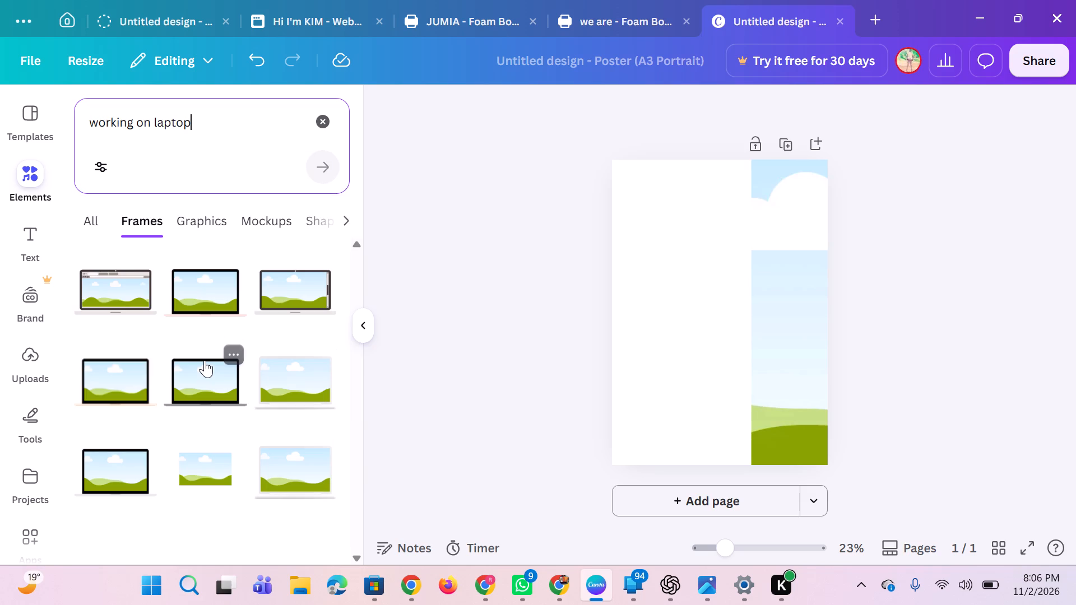
left_click(98, 225)
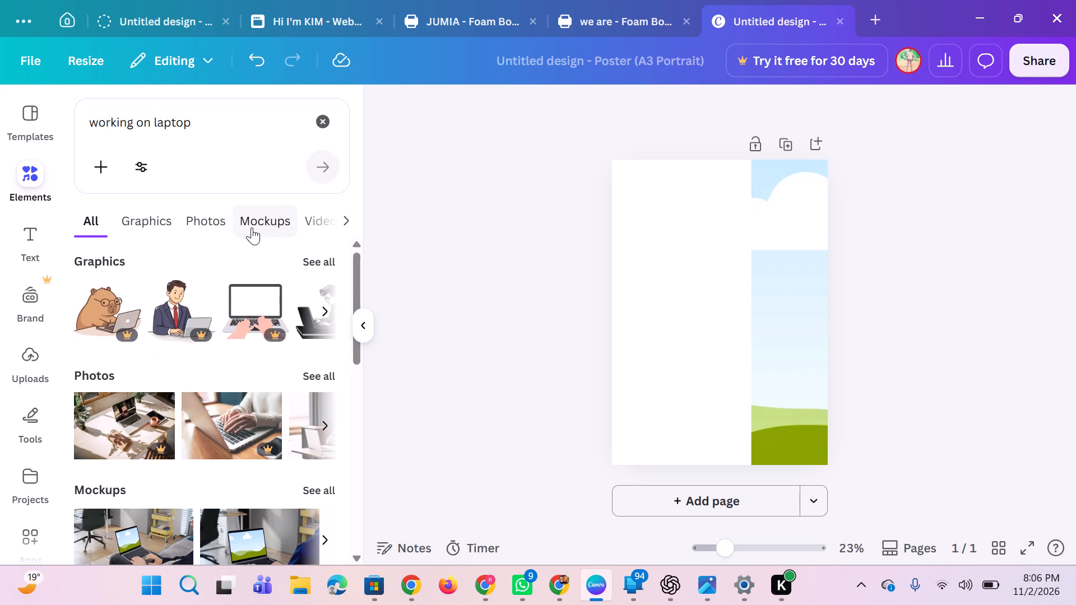
Fill the tall frame with the free photo of an open laptop beside a patterned cushion, and reposition the frame along the page's right side.
scroll(218, 429, "left", 1)
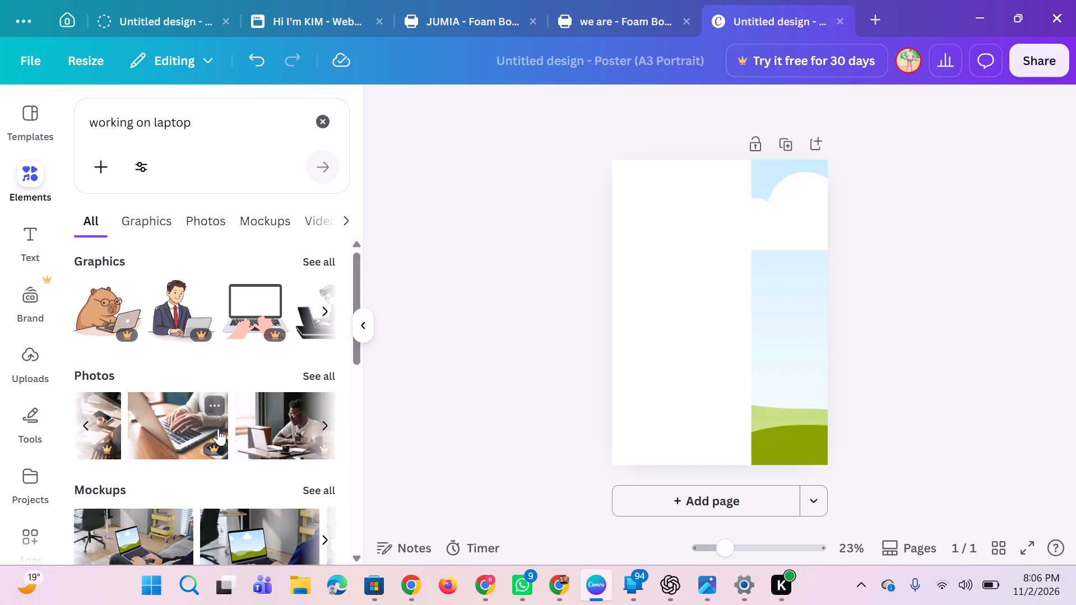
scroll(218, 429, "left", 5)
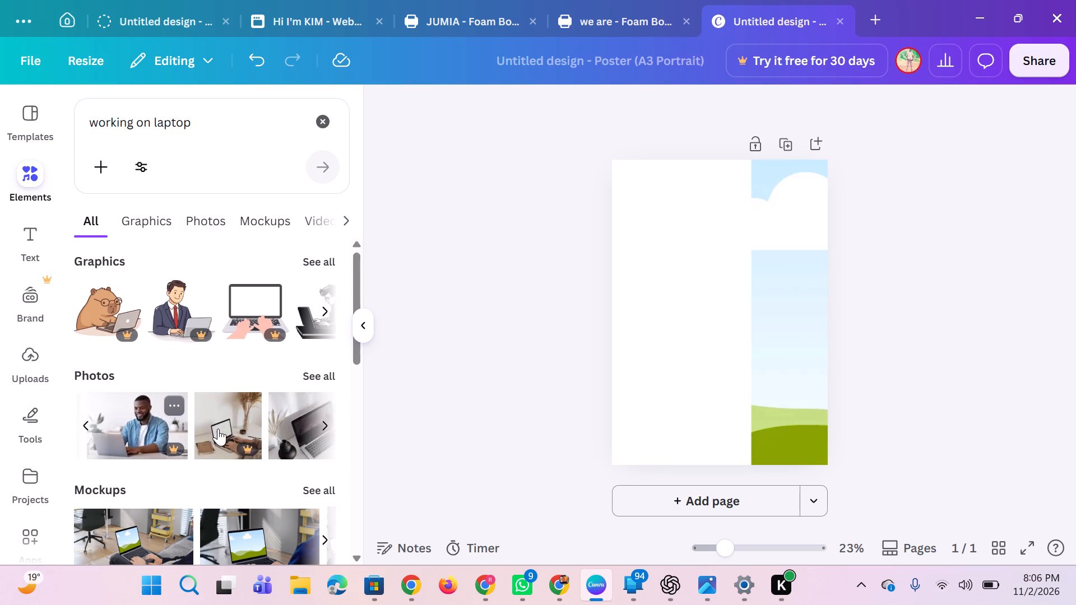
scroll(218, 429, "left", 3)
left_click(218, 429)
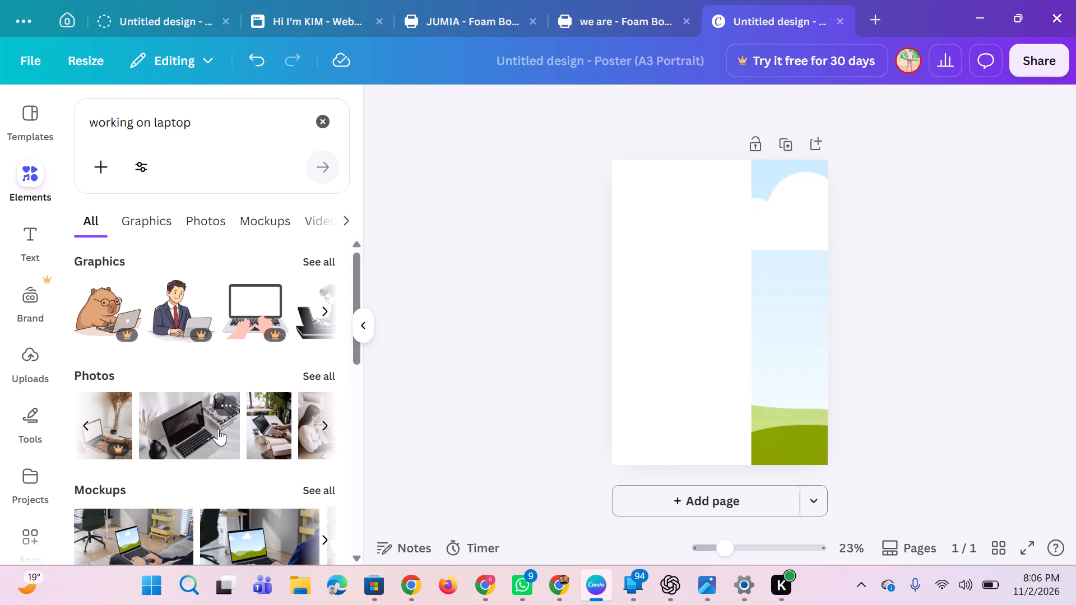
left_click_drag(720, 316, 793, 323)
left_click_drag(812, 370, 778, 337)
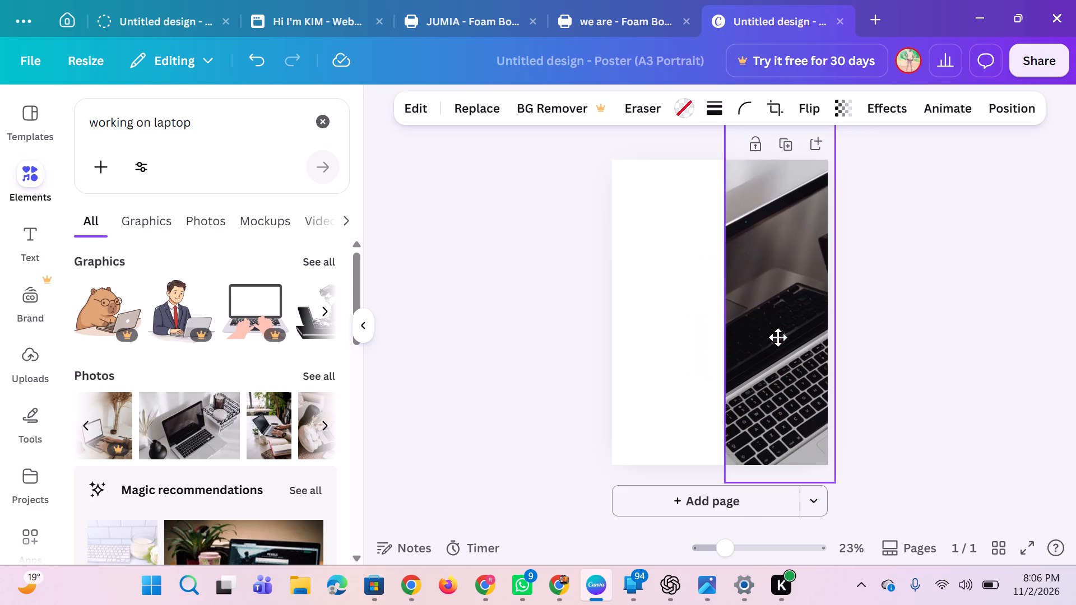
left_click_drag(778, 337, 805, 365)
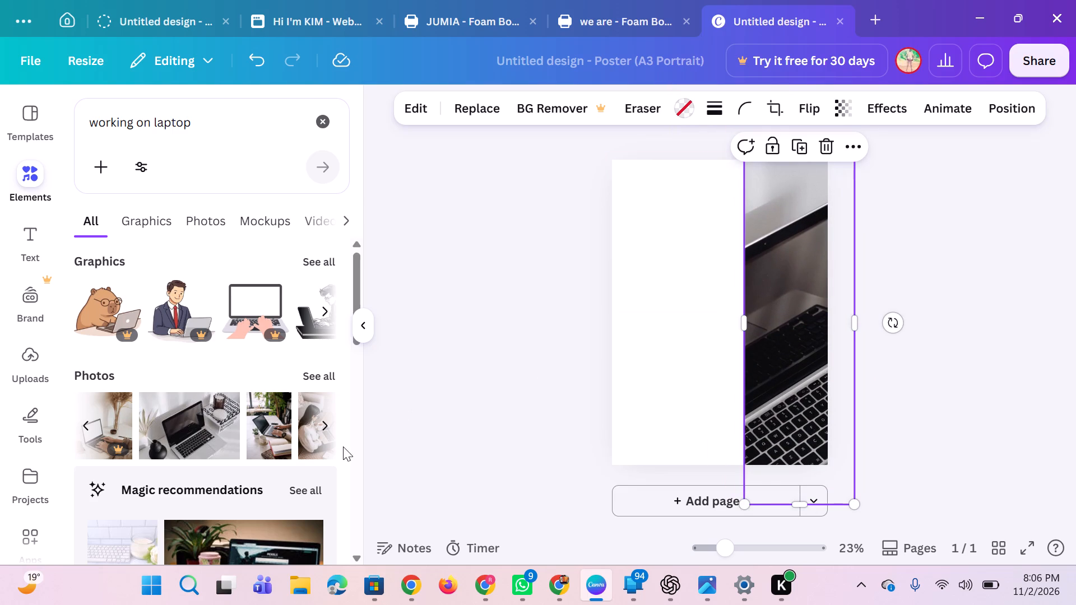
Look through the "working on laptop" results, including the full photo collection, for other suitable pictures.
scroll(258, 430, "left", 3)
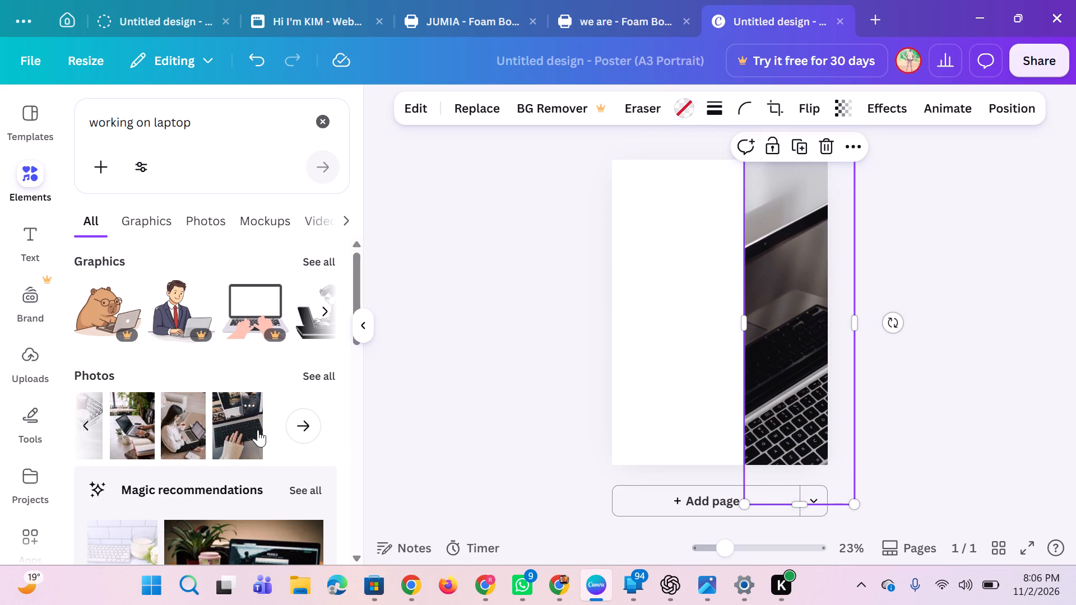
scroll(258, 430, "left", 1)
scroll(234, 500, "down", 1)
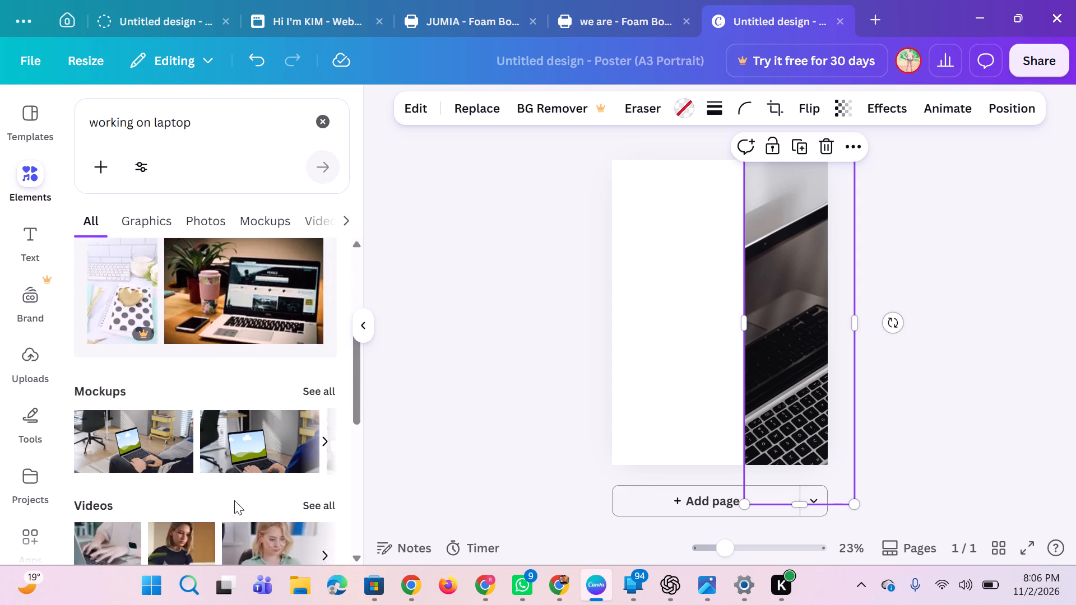
scroll(234, 500, "down", 2)
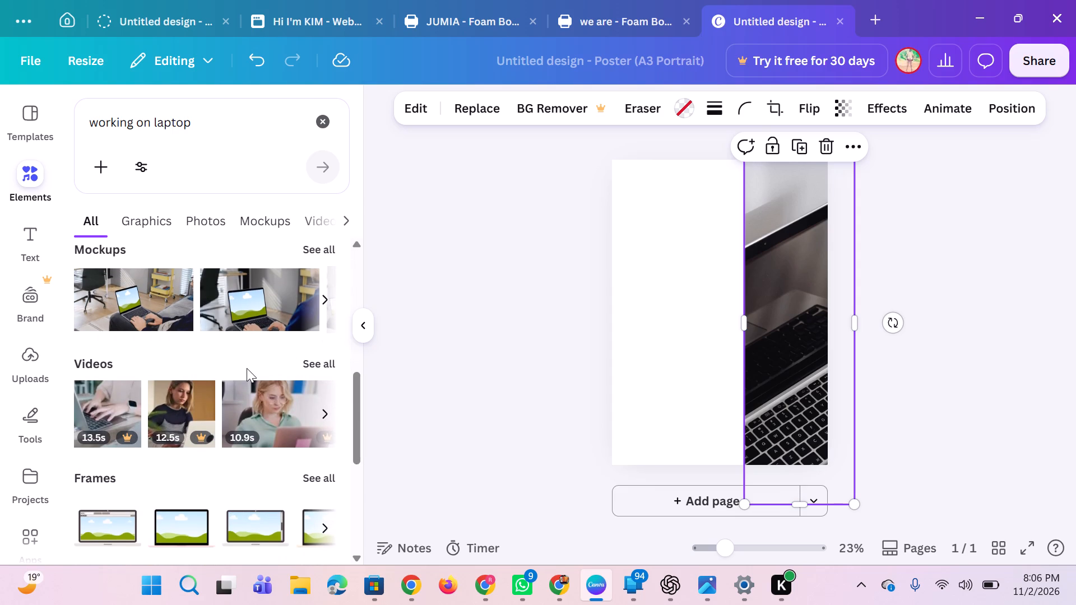
scroll(247, 368, "down", 3)
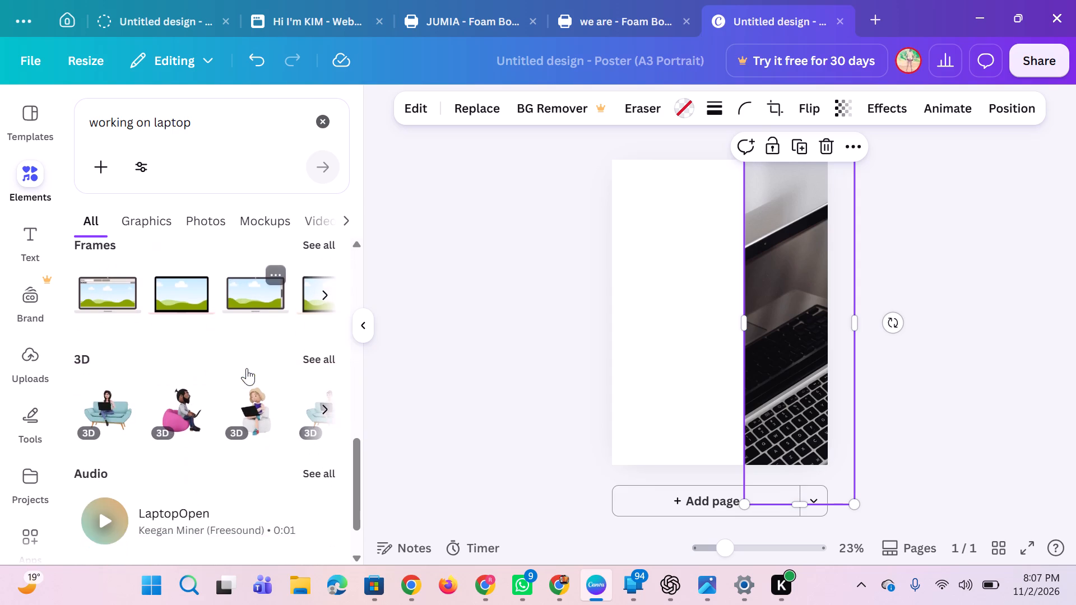
scroll(247, 368, "down", 3)
scroll(247, 368, "up", 2)
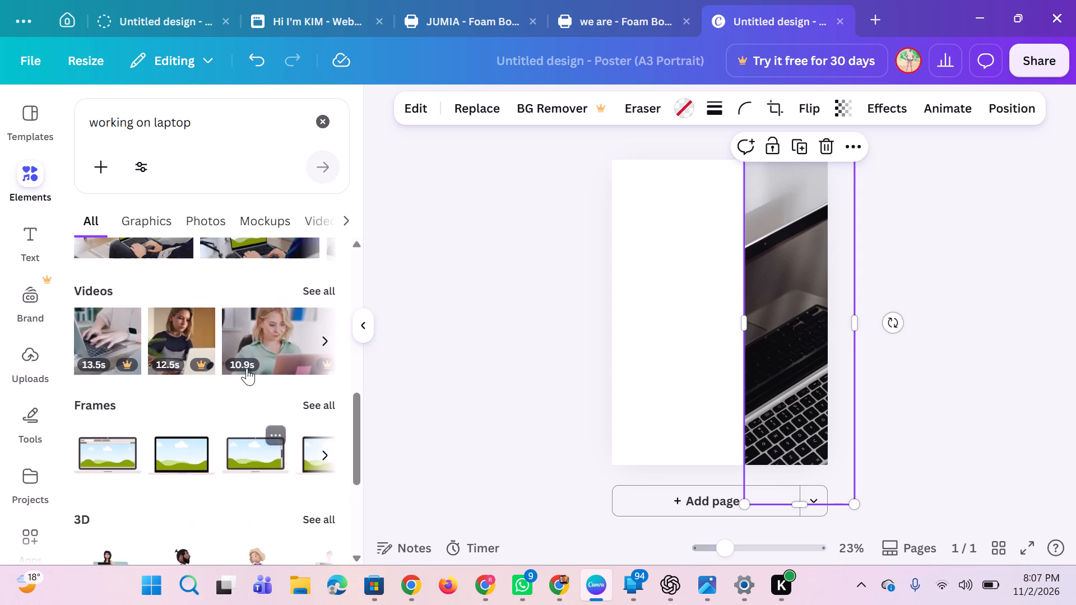
scroll(247, 368, "up", 2)
scroll(254, 387, "left", 2)
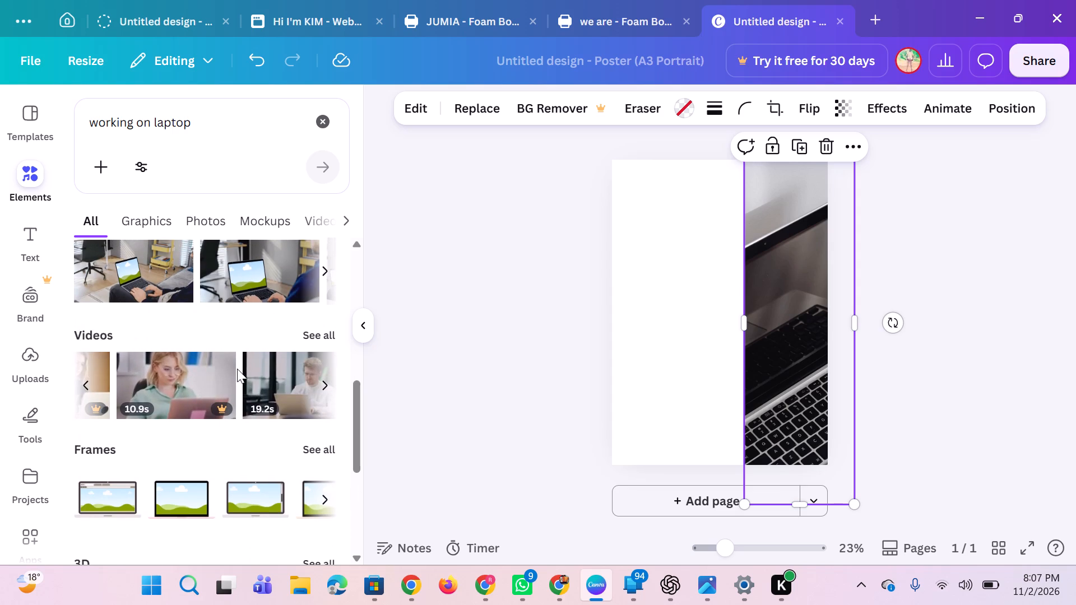
scroll(282, 243, "up", 1)
scroll(251, 333, "up", 1)
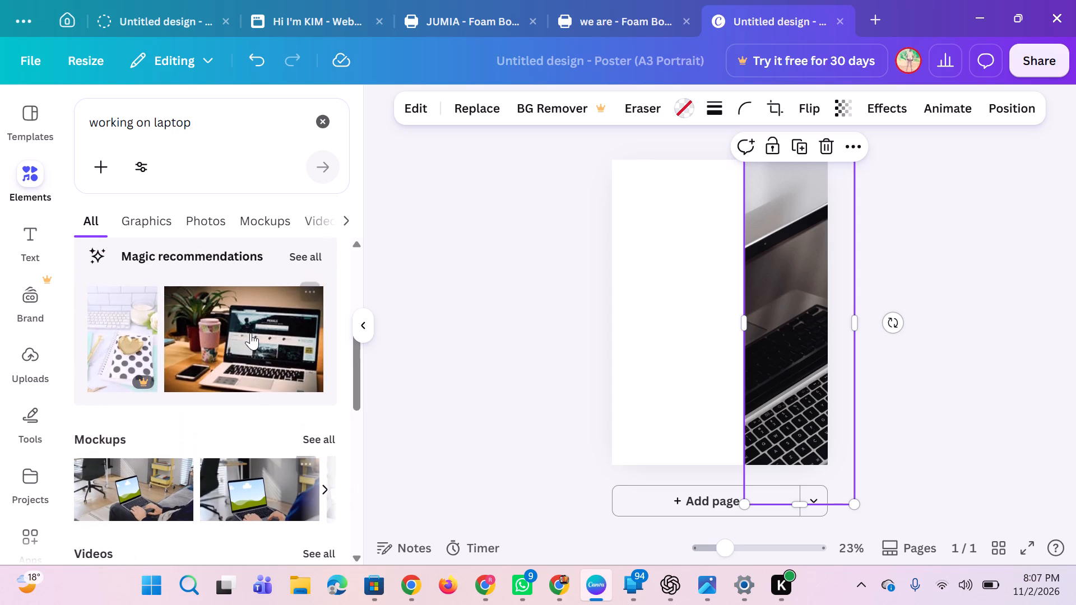
scroll(251, 333, "up", 2)
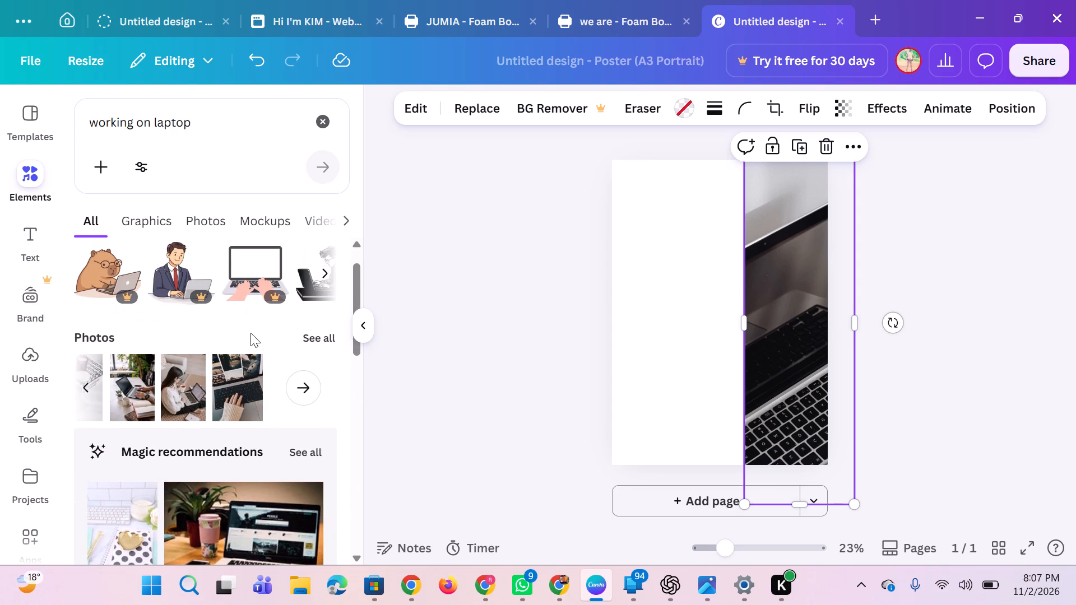
scroll(251, 333, "up", 1)
left_click(313, 352)
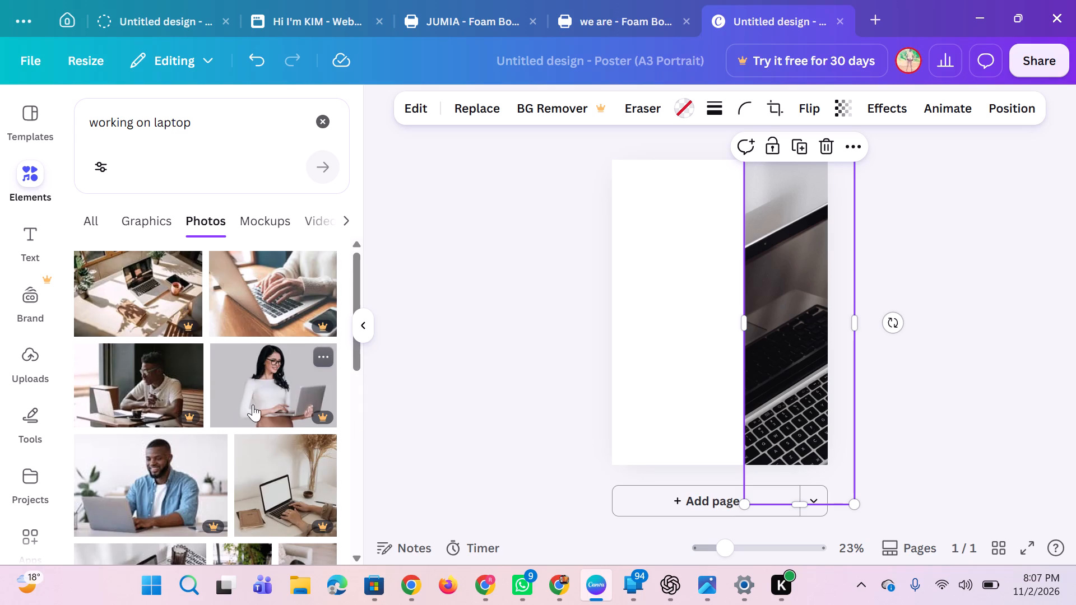
scroll(253, 393, "down", 2)
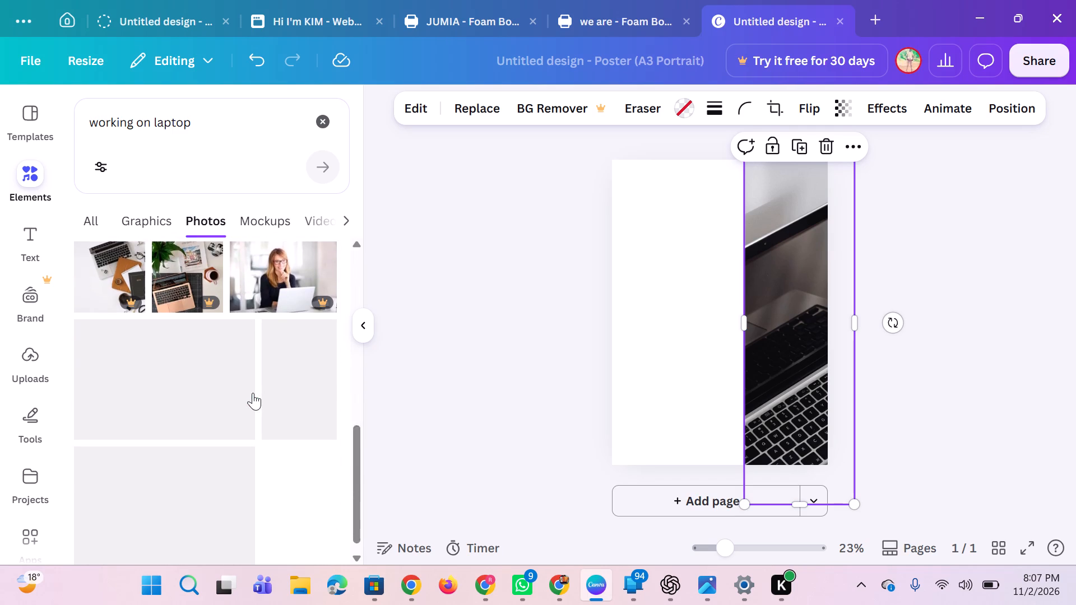
scroll(253, 393, "down", 1)
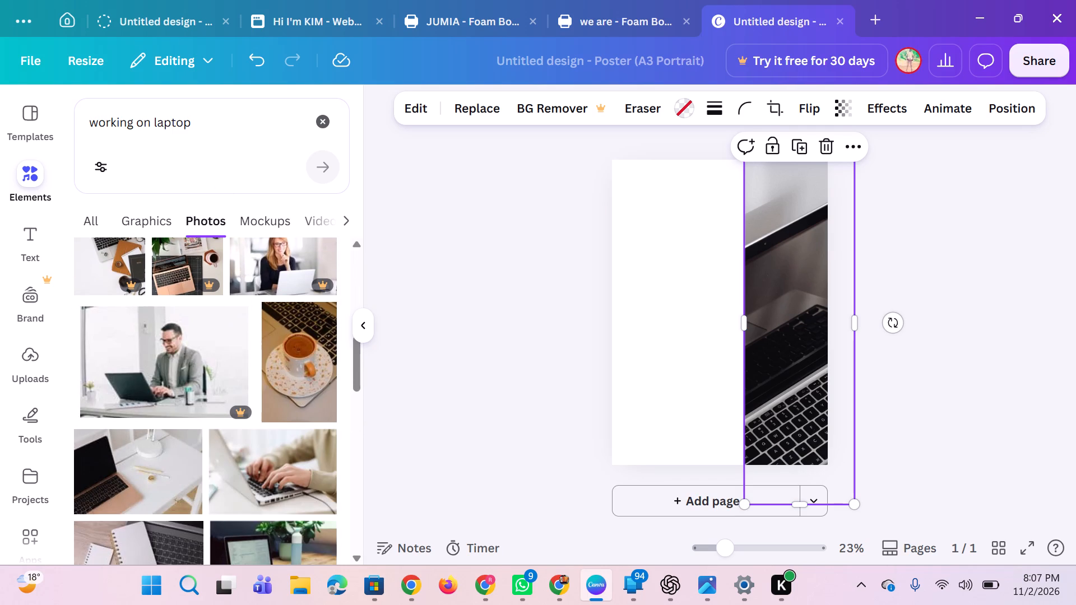
left_click(208, 121)
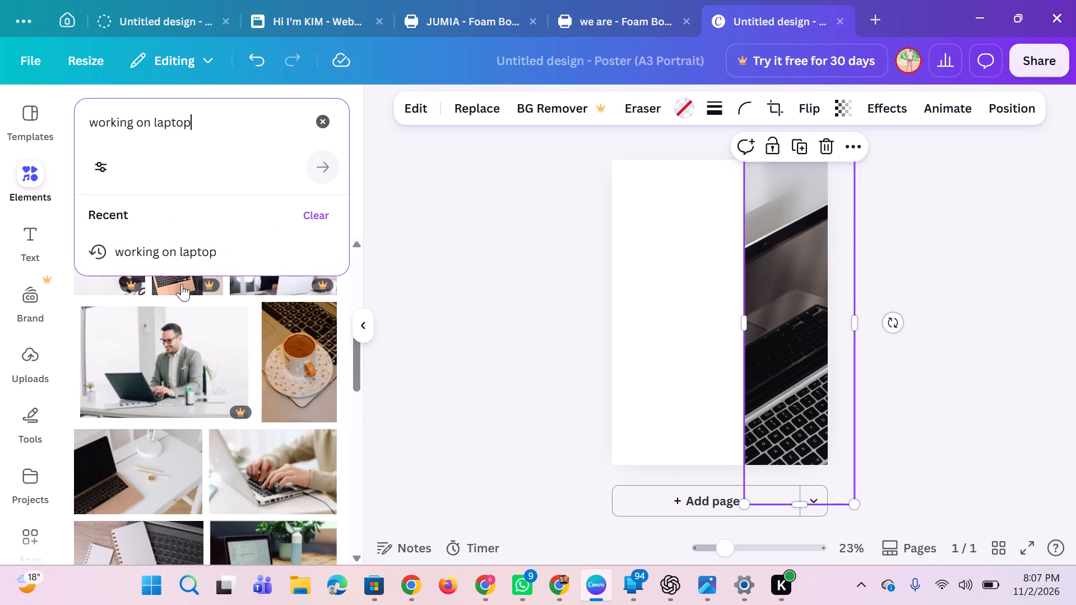
scroll(214, 460, "down", 2)
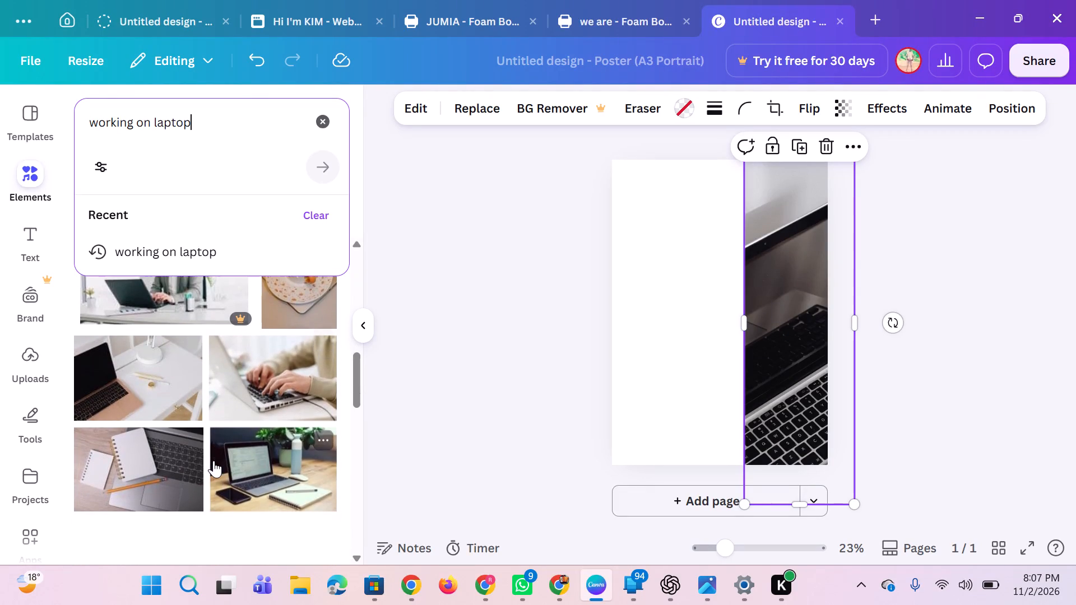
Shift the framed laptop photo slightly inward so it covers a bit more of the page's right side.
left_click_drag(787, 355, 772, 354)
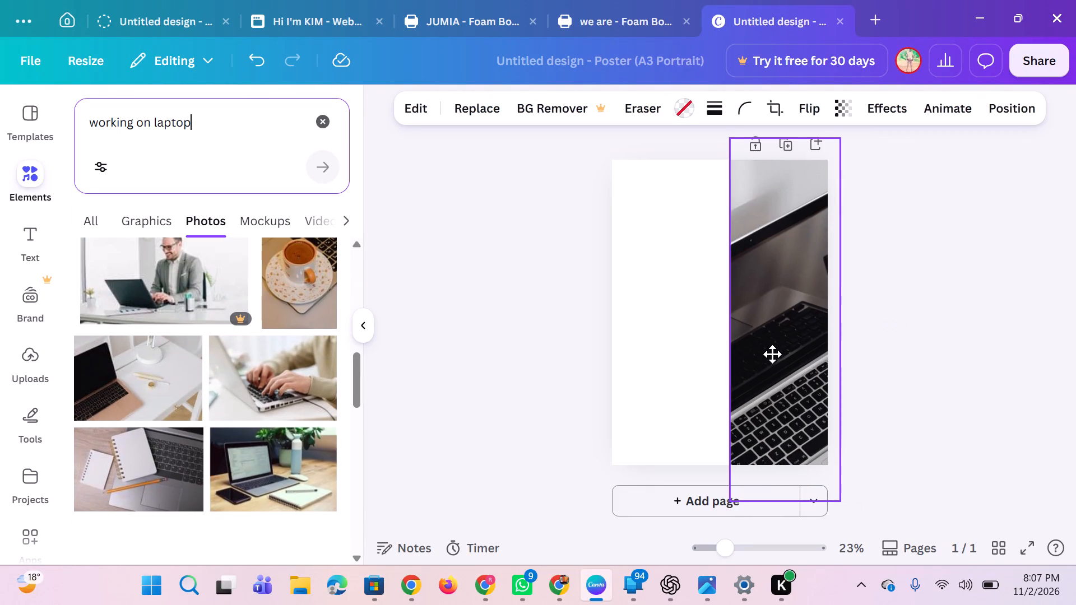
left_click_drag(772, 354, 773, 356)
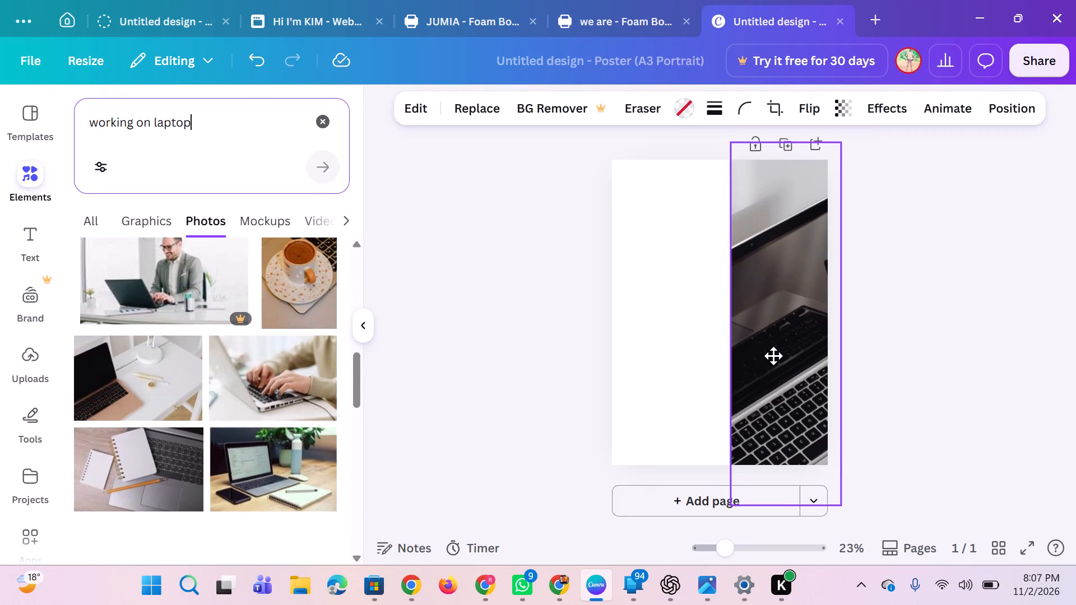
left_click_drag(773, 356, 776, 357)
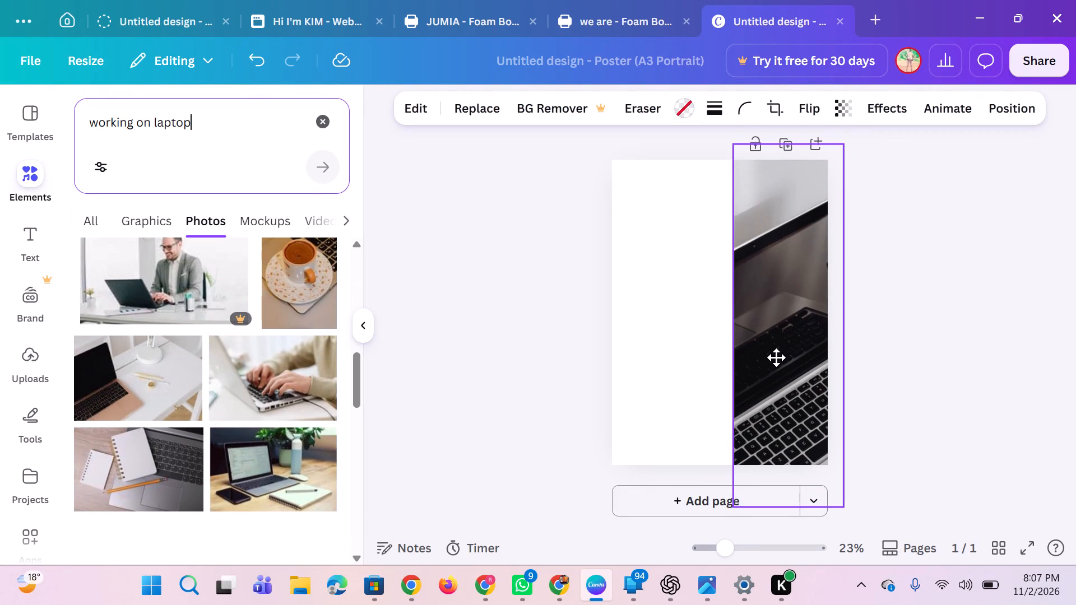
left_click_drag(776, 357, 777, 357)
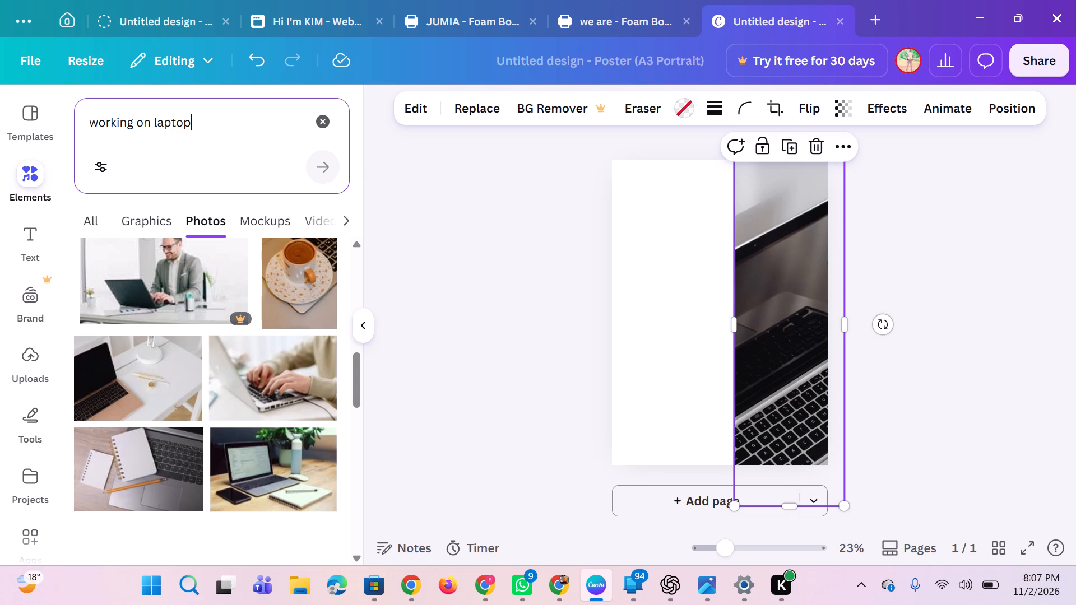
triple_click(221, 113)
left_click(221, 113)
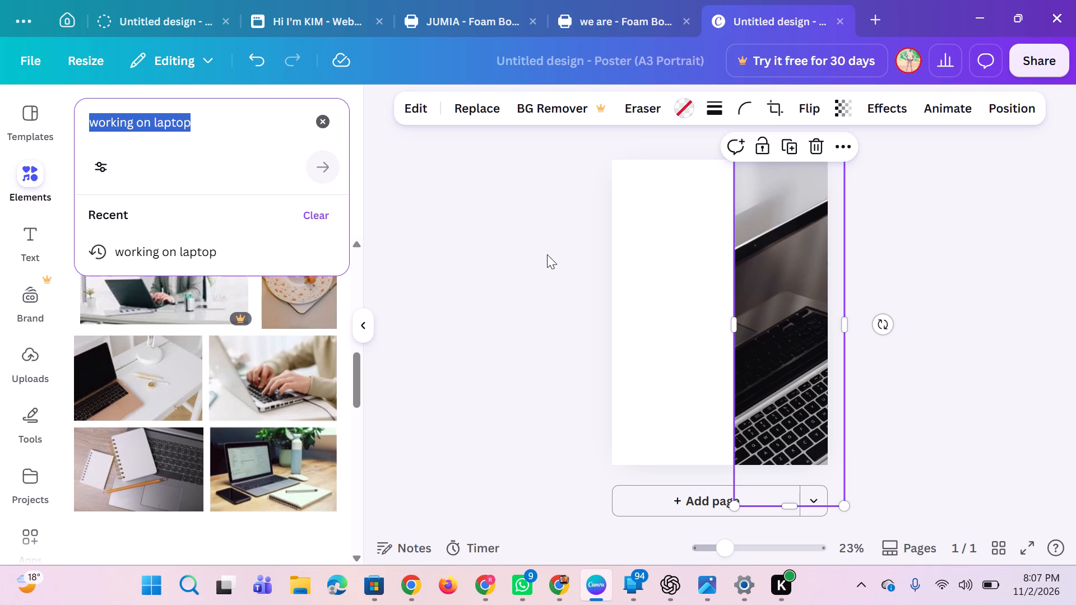
Fade the framed laptop photo by lowering its transparency value to 42.
left_click(842, 106)
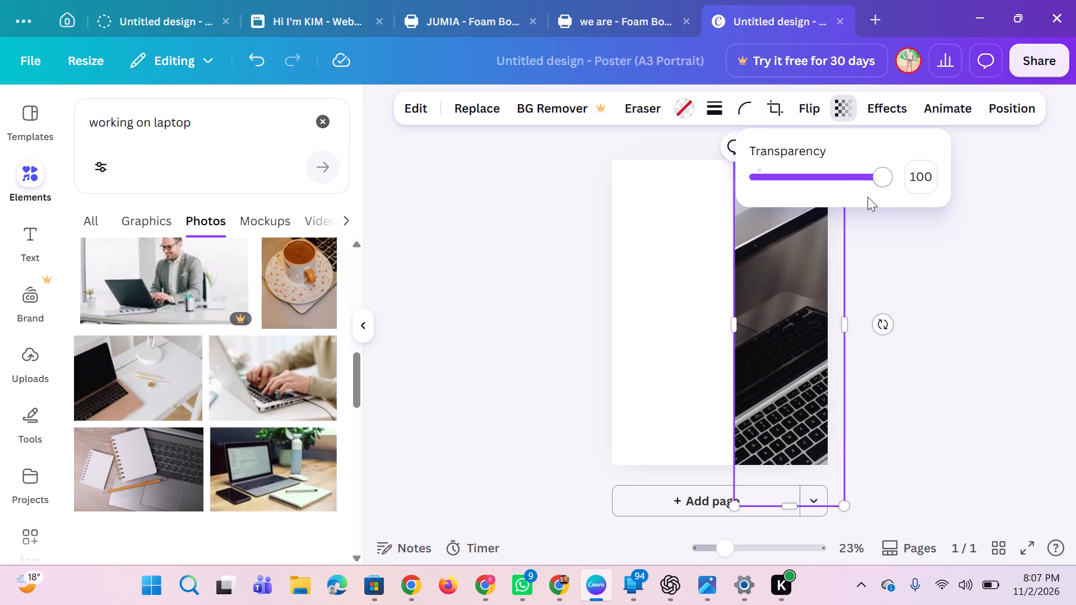
left_click(857, 178)
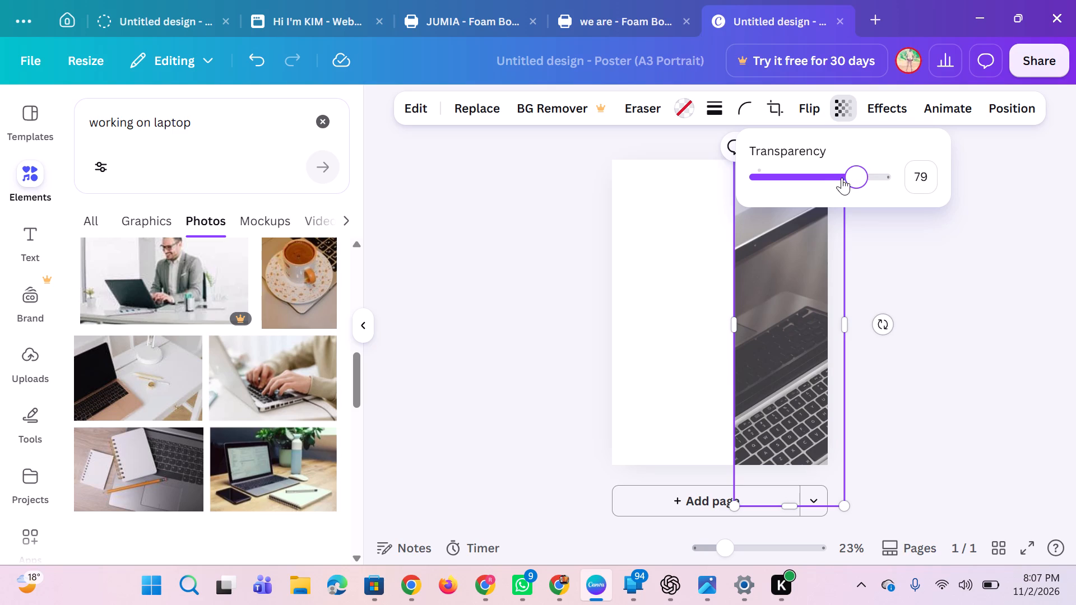
left_click(837, 178)
left_click(827, 178)
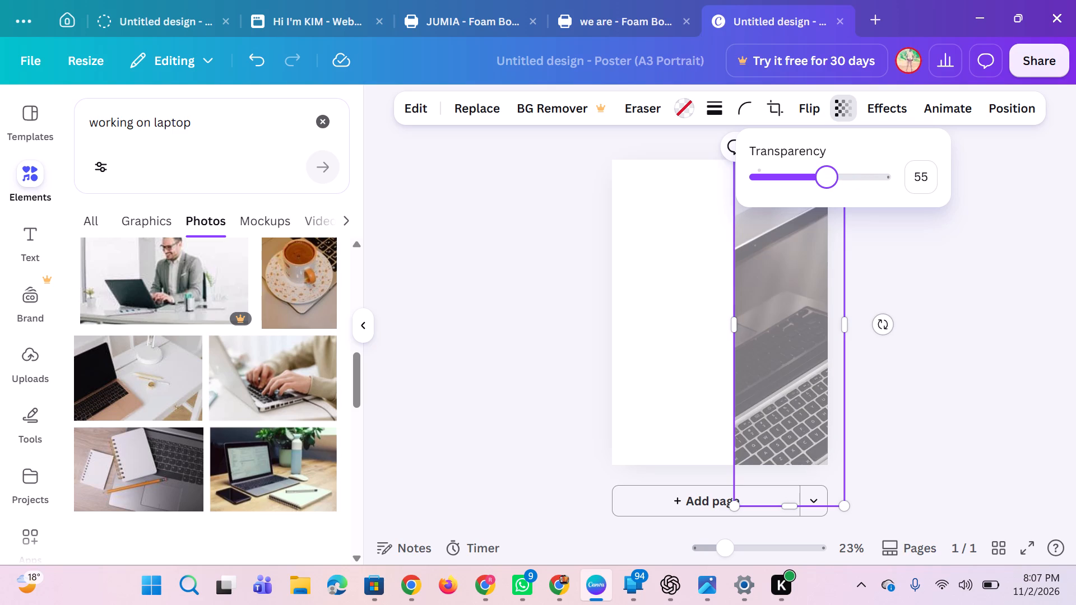
left_click(820, 178)
left_click(810, 178)
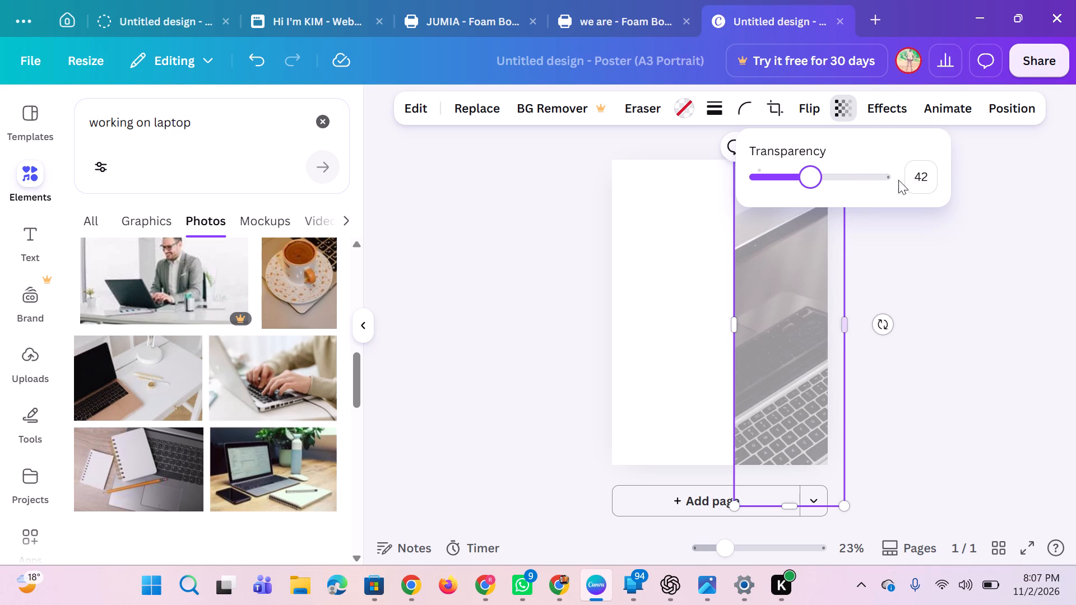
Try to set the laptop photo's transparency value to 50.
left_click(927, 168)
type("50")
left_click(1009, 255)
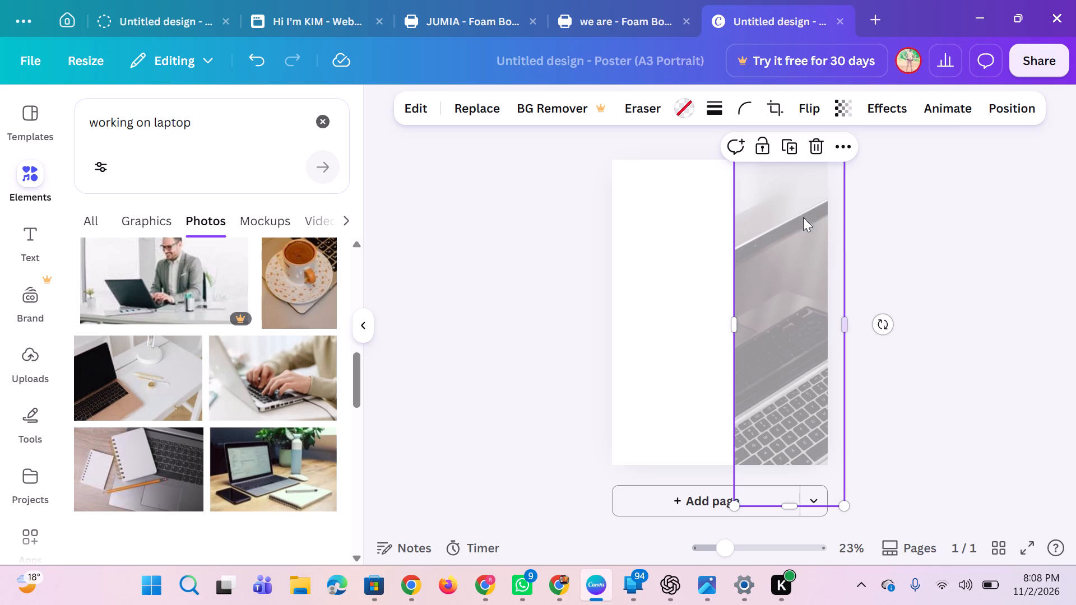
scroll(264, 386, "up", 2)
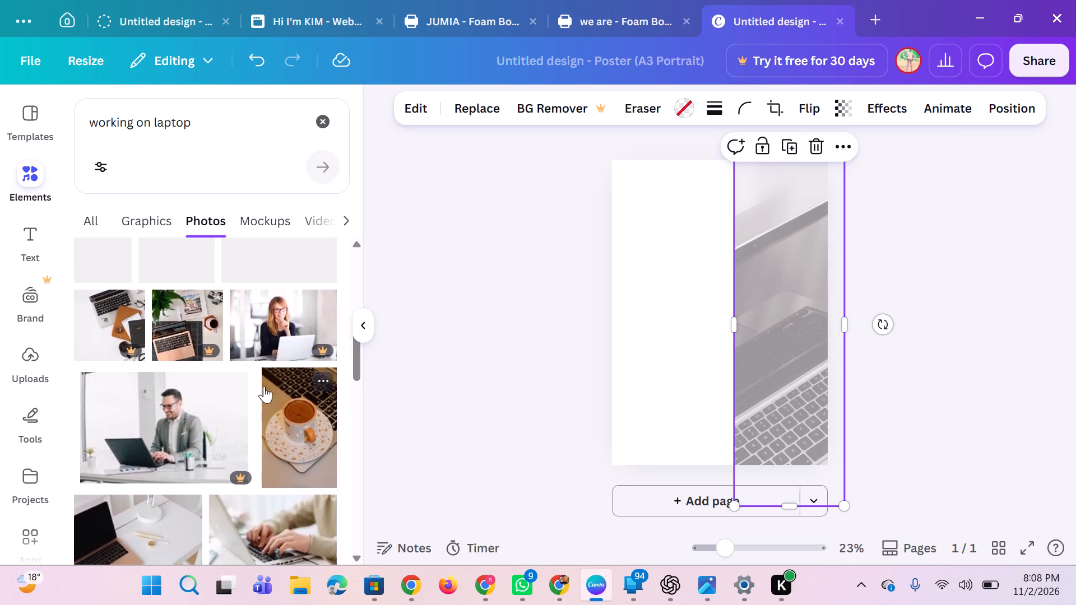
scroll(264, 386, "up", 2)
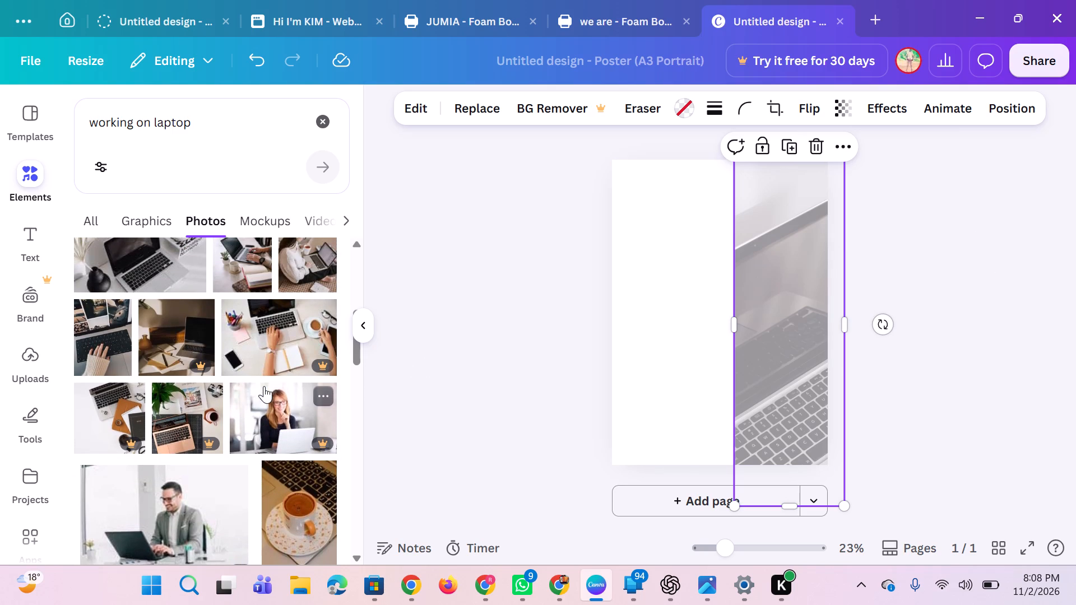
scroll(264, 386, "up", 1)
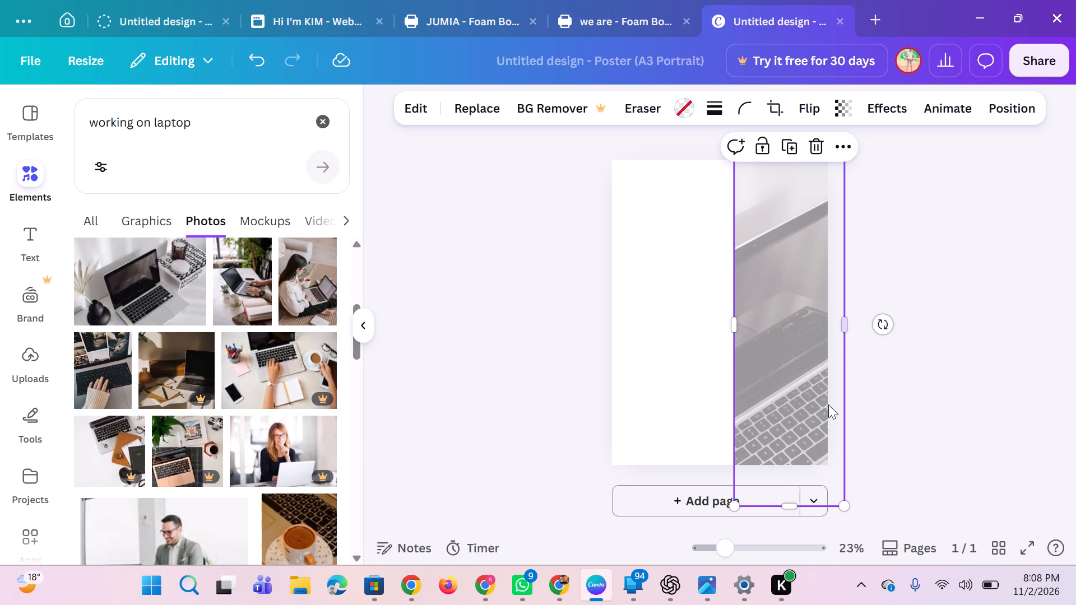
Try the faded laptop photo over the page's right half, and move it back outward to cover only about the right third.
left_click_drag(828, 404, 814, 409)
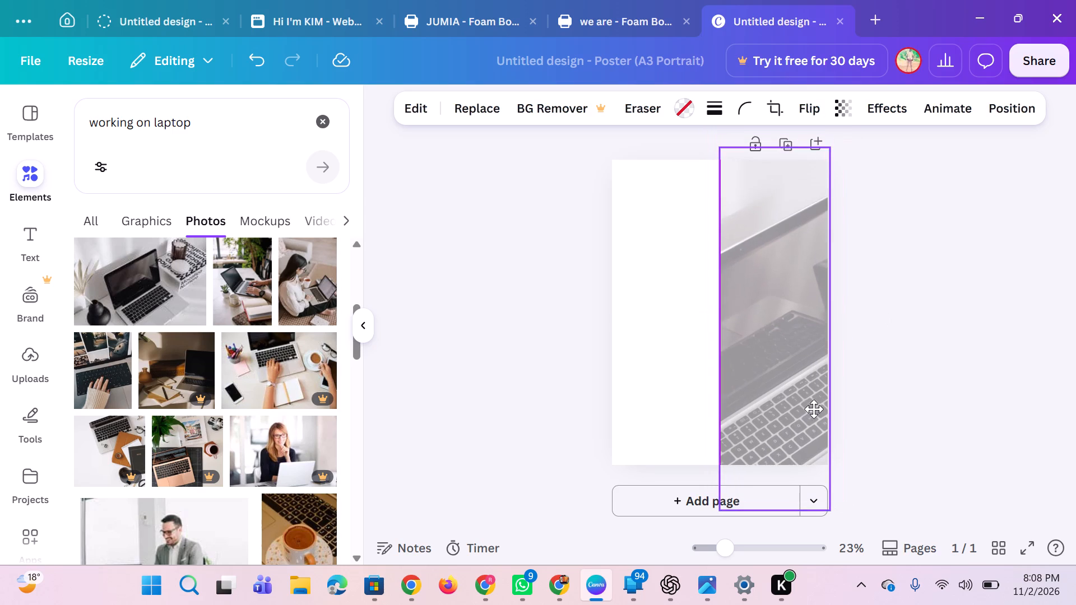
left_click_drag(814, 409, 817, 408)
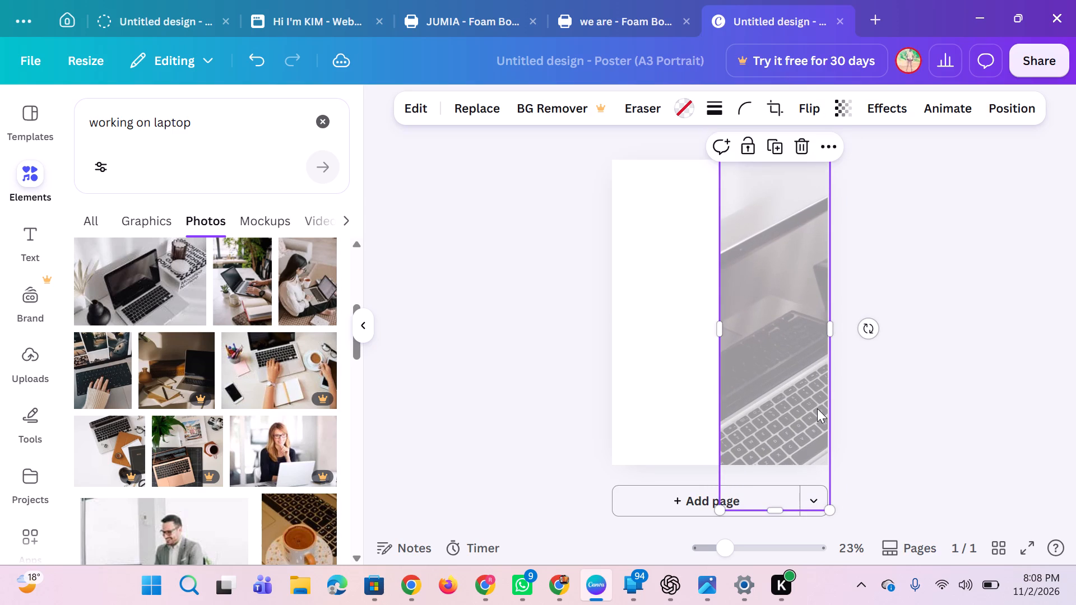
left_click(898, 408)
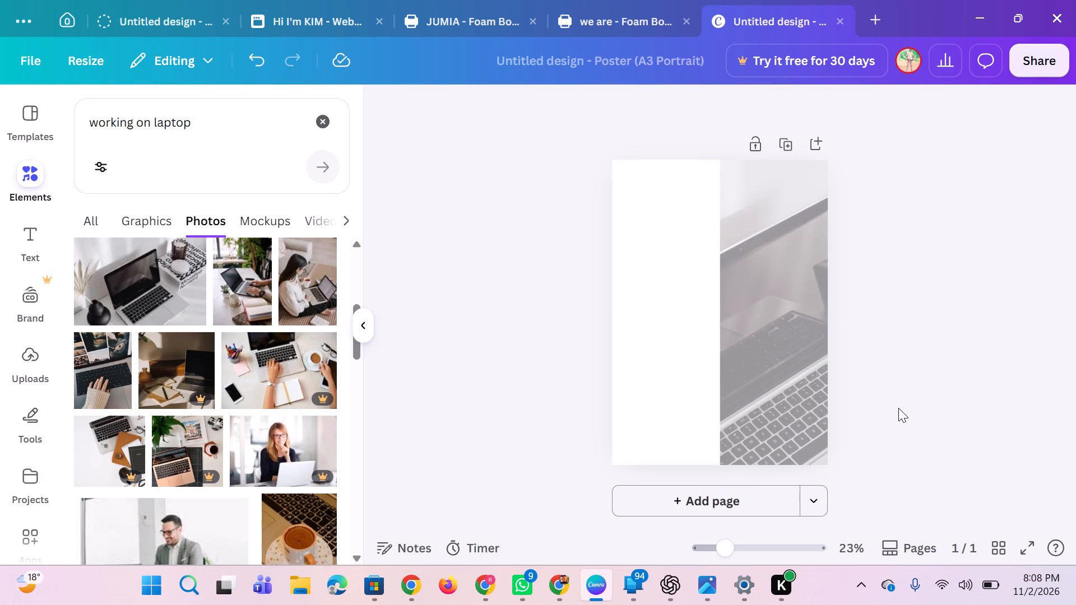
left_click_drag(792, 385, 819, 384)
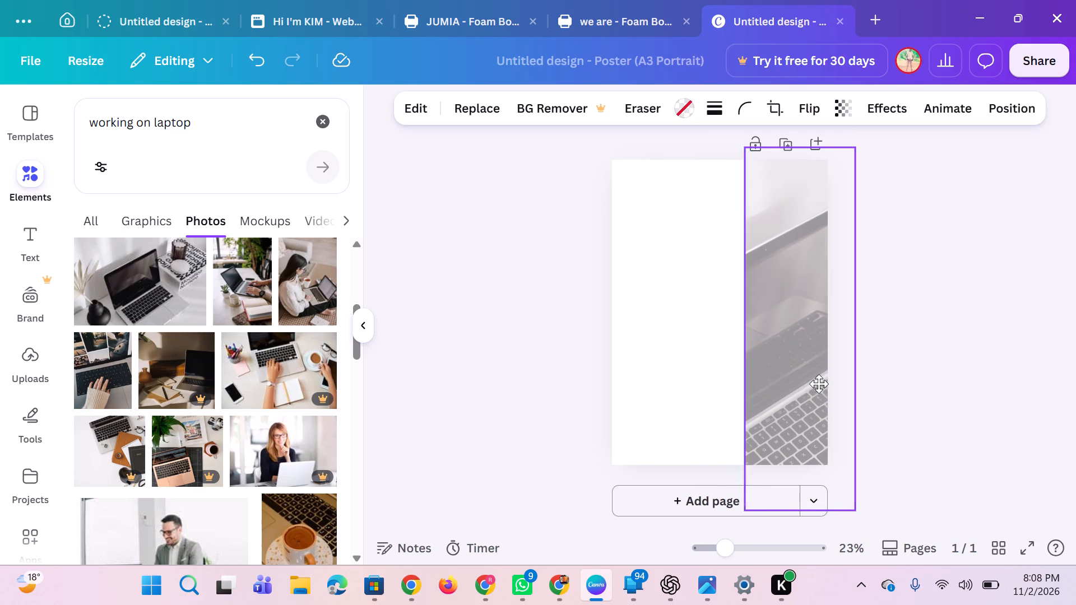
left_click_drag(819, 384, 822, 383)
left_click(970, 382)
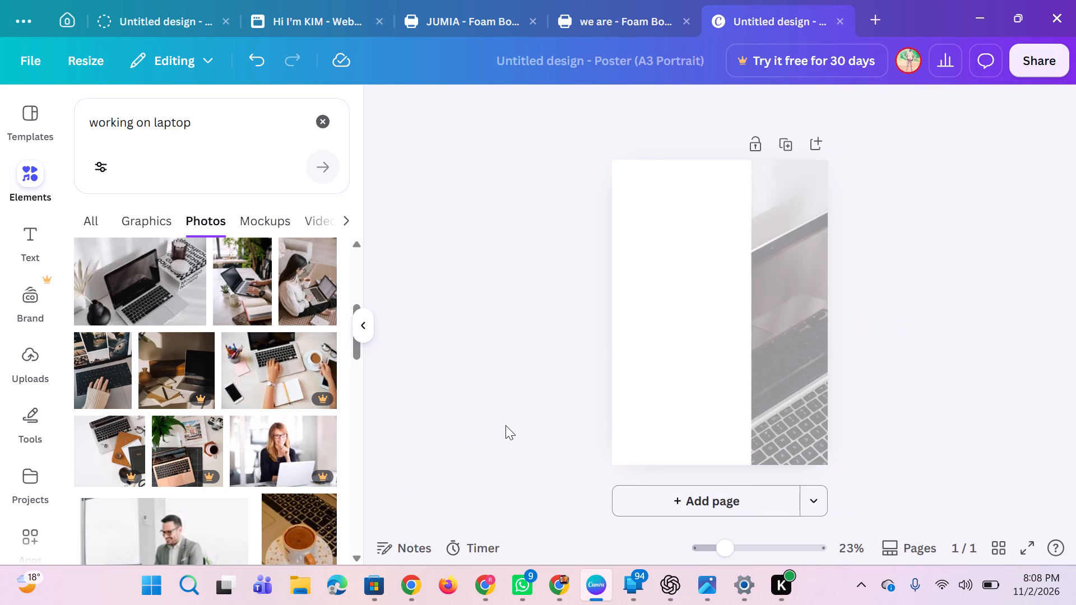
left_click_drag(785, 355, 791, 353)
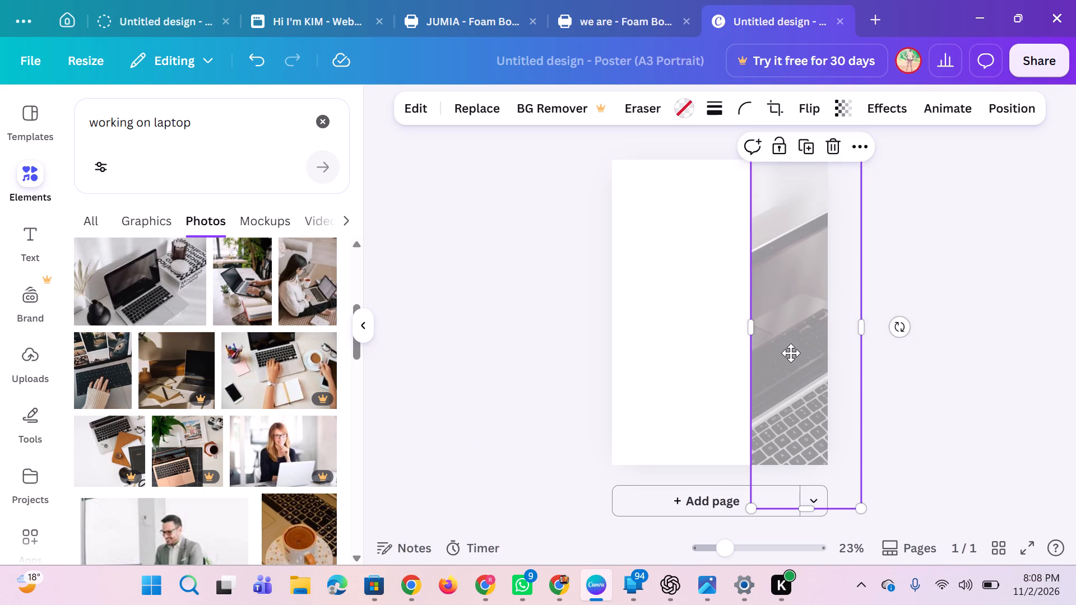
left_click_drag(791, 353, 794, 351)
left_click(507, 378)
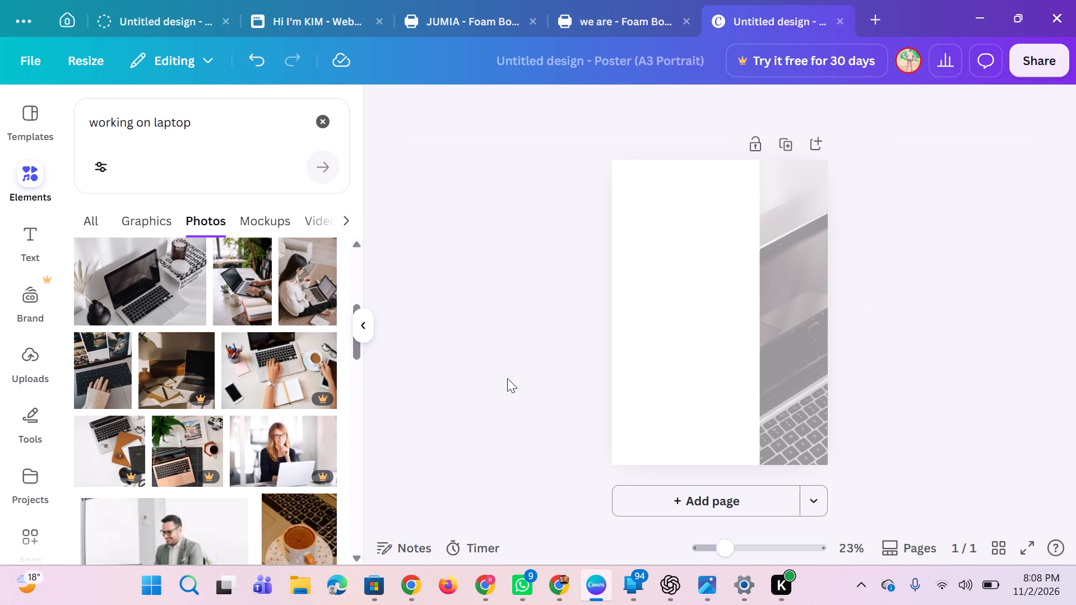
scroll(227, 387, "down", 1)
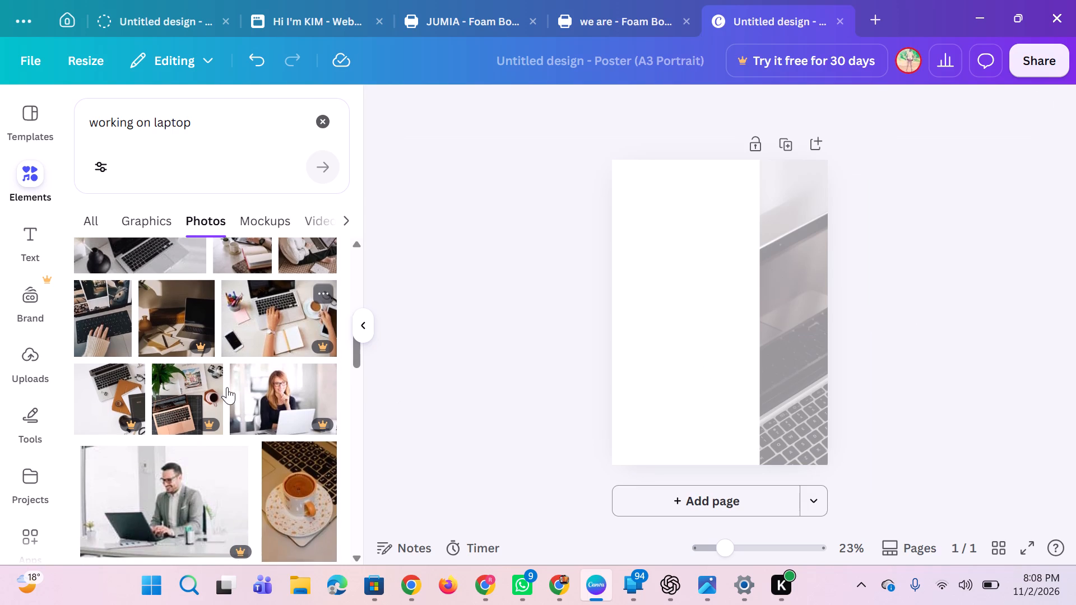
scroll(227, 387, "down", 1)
Select the faded laptop photo and enter 50 as its transparency value.
left_click(794, 342)
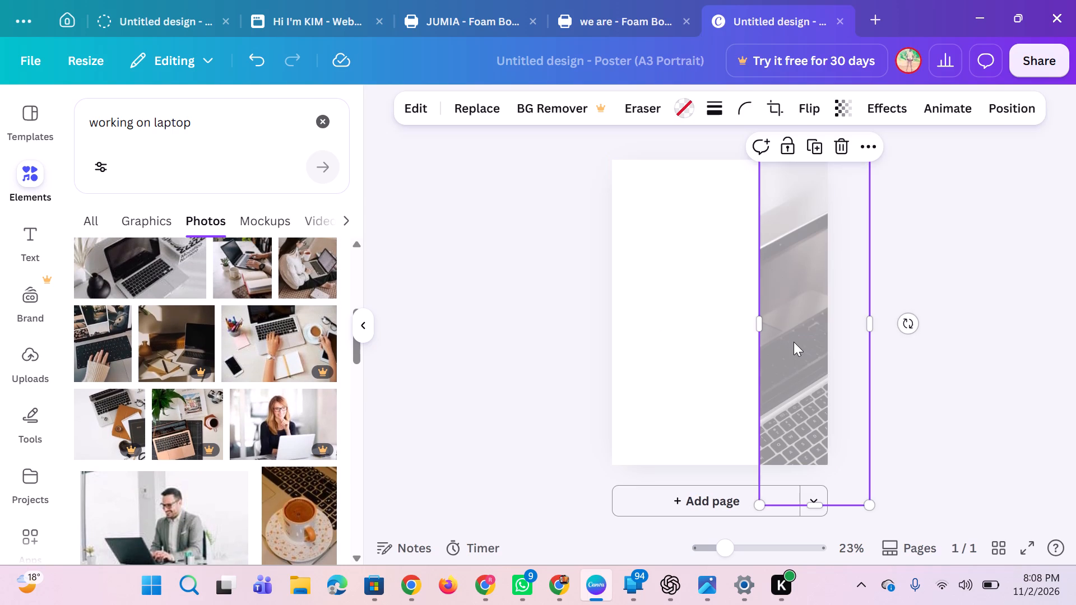
left_click(849, 104)
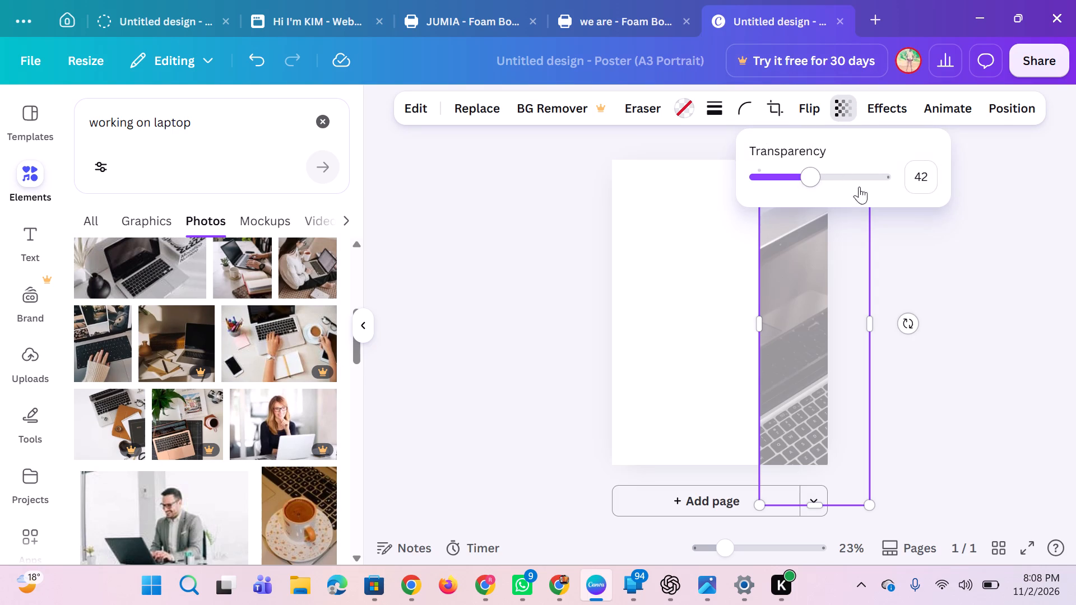
left_click(927, 178)
key("5")
key("0")
left_click(944, 285)
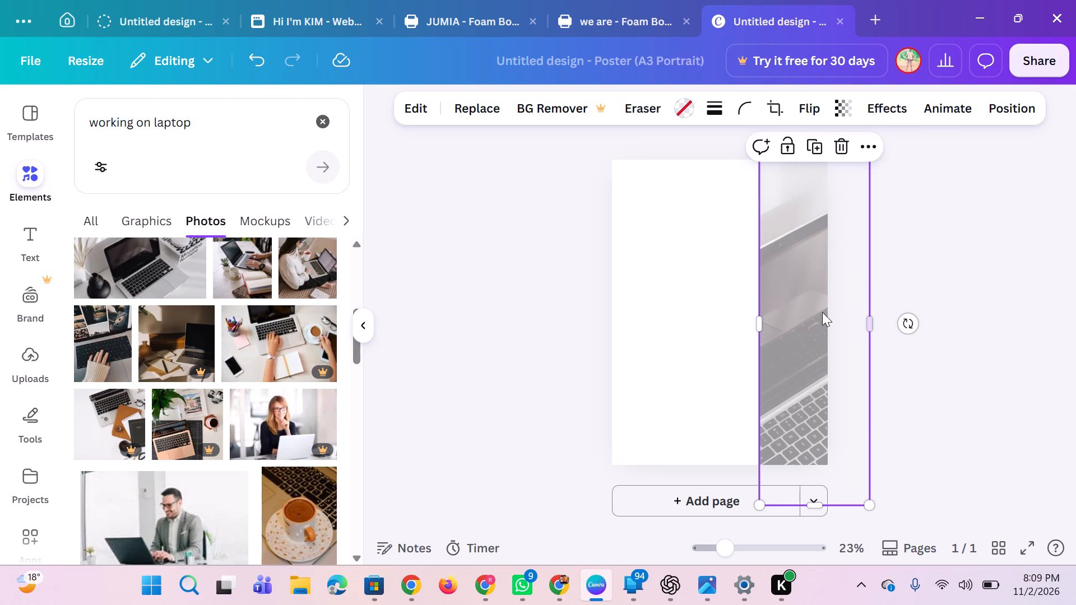
Move the laptop photo slightly inward so it covers just over a third of the page's width, still overhanging the right edge.
left_click_drag(822, 312, 811, 313)
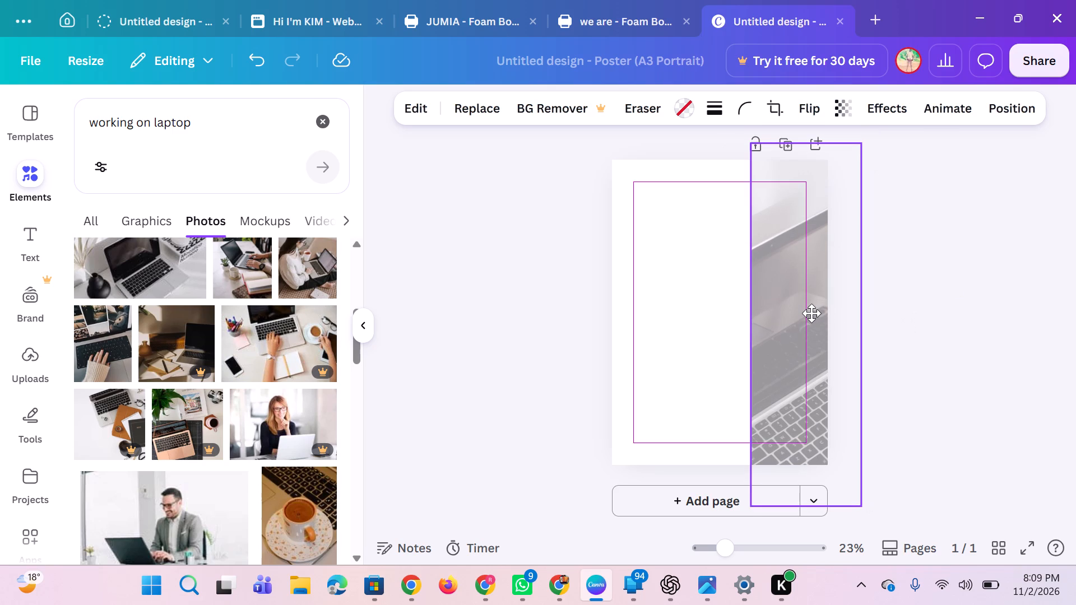
left_click_drag(811, 313, 810, 313)
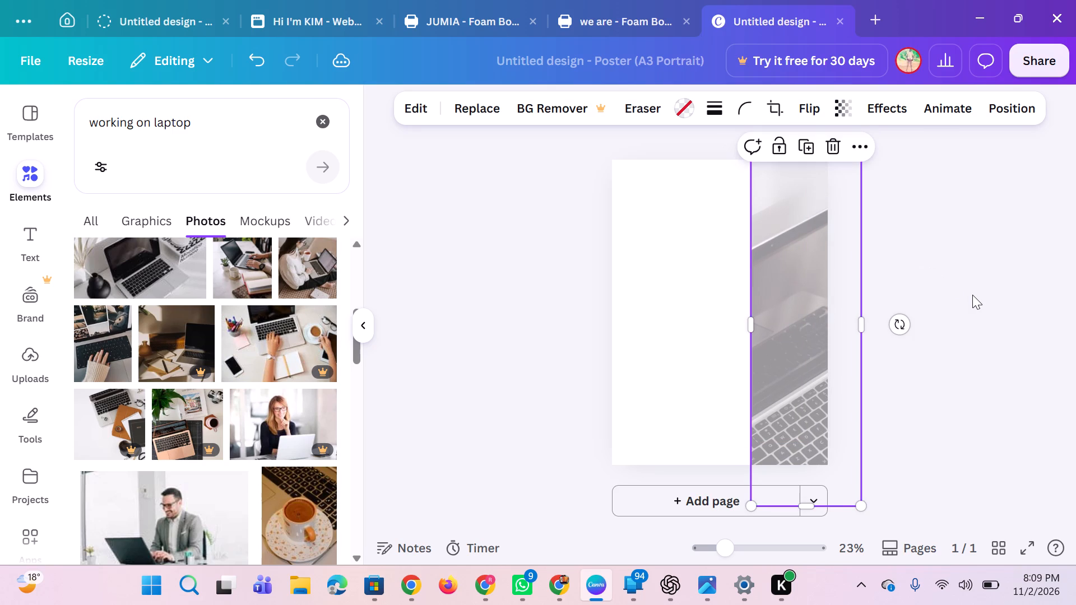
left_click(972, 295)
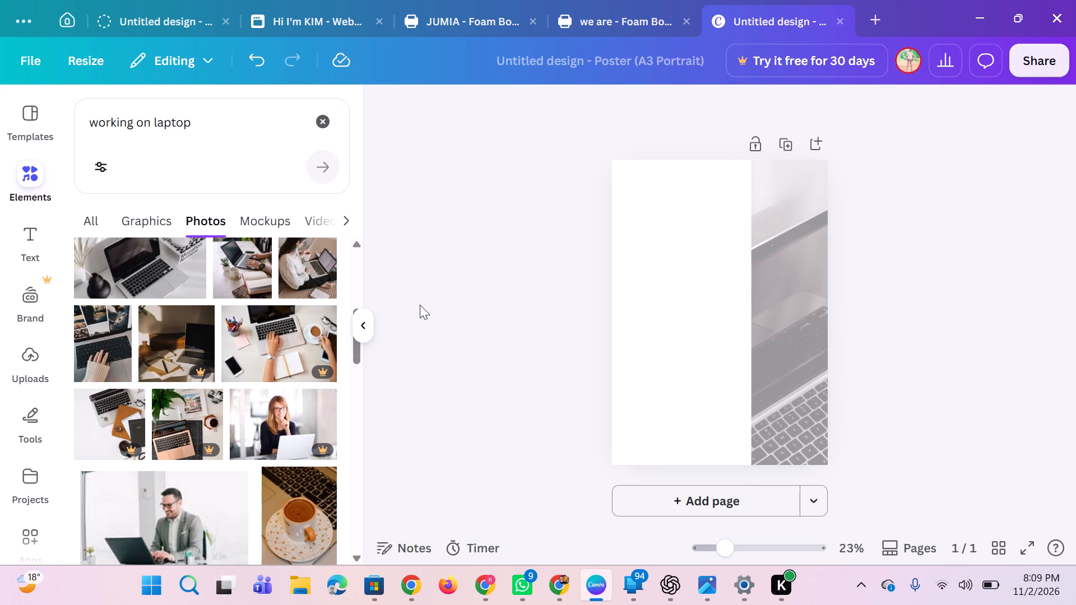
Look further down the "working on laptop" photos and select the search text for replacement.
scroll(225, 422, "down", 2)
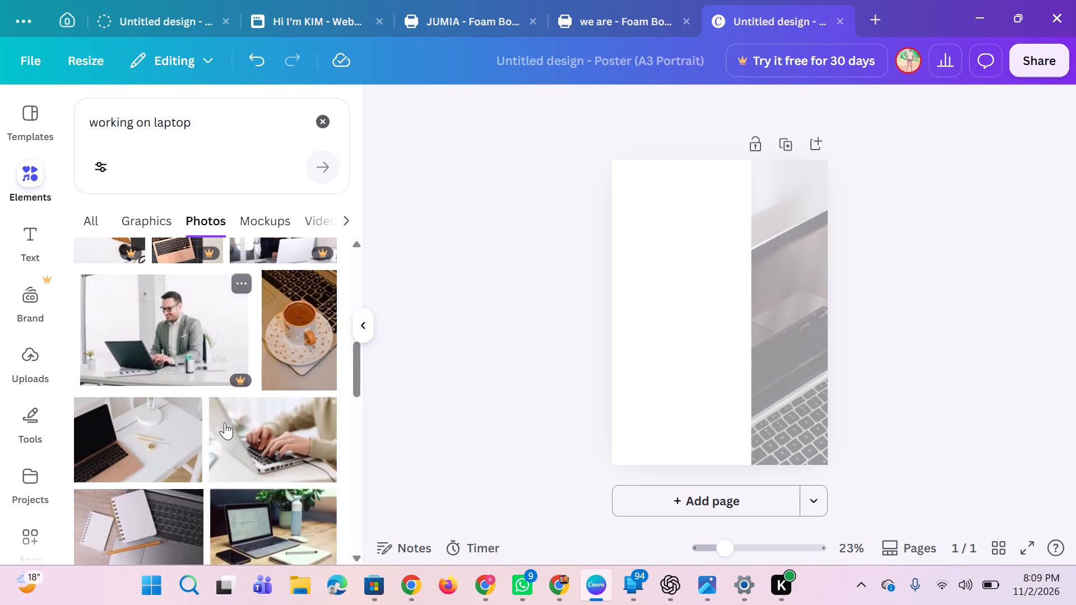
scroll(225, 422, "down", 2)
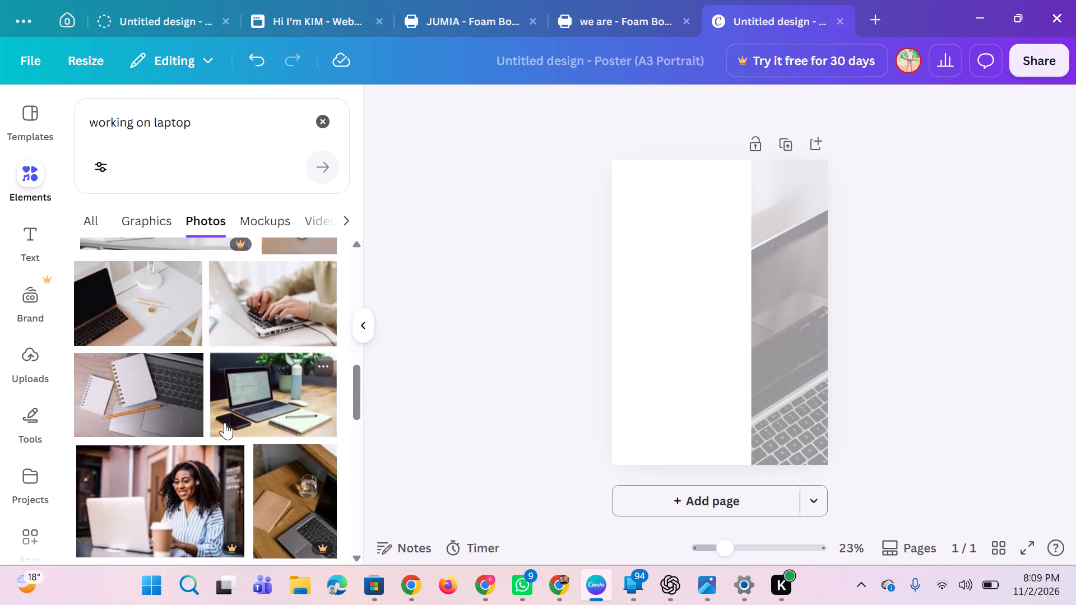
triple_click(203, 131)
left_click(203, 131)
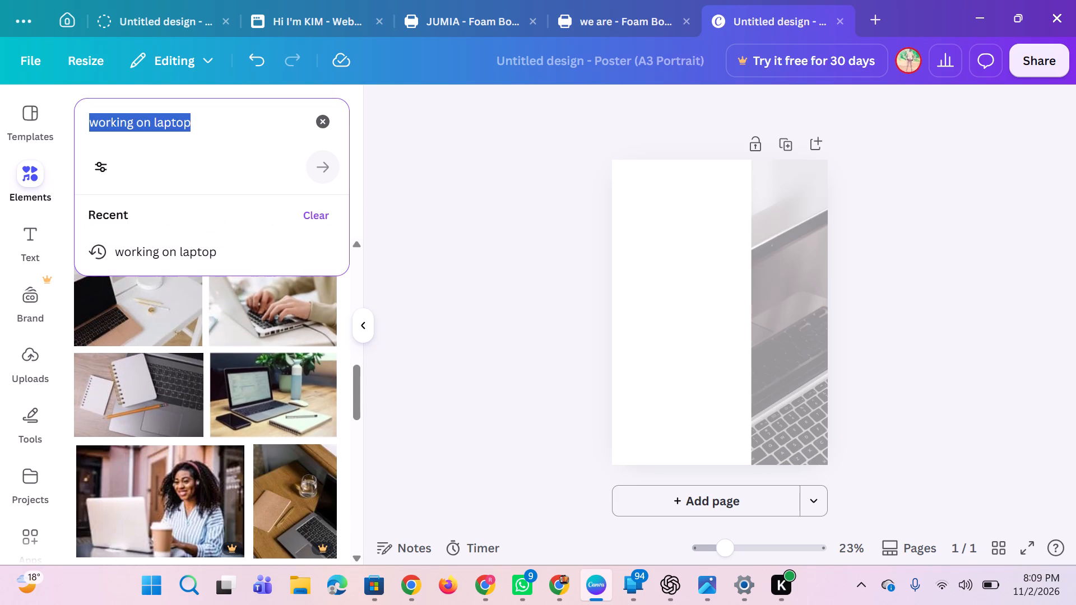
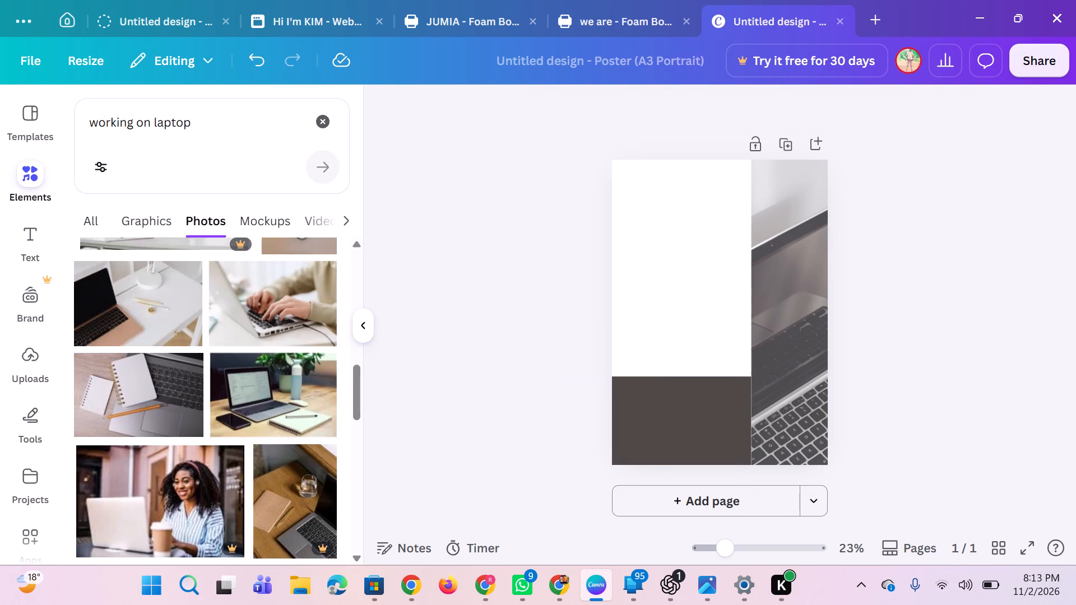
Select the whole "working on laptop" search term in the elements search for replacement.
triple_click(235, 132)
left_click(235, 132)
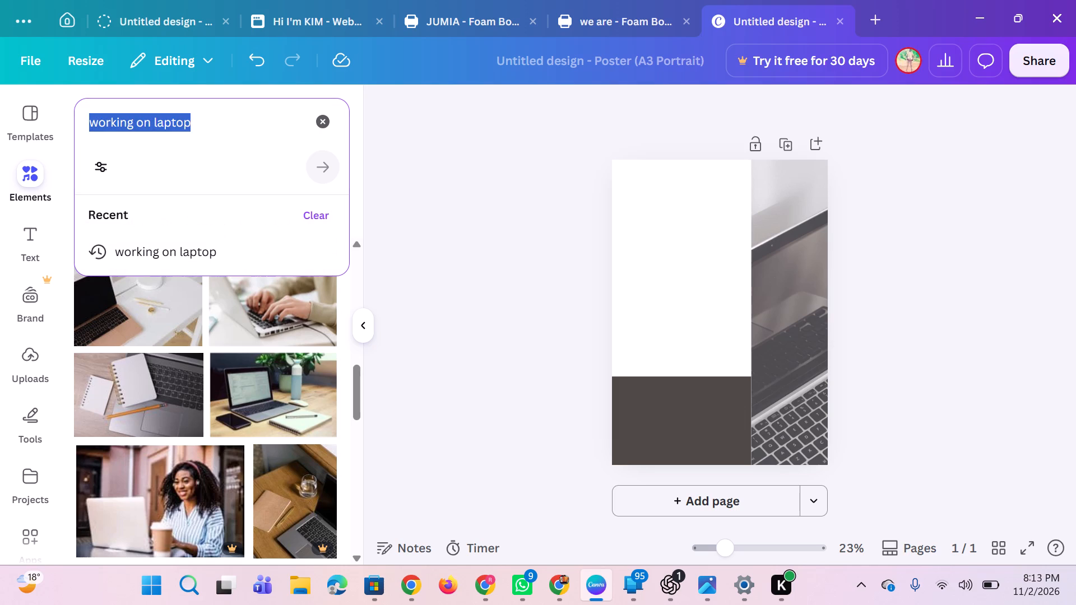
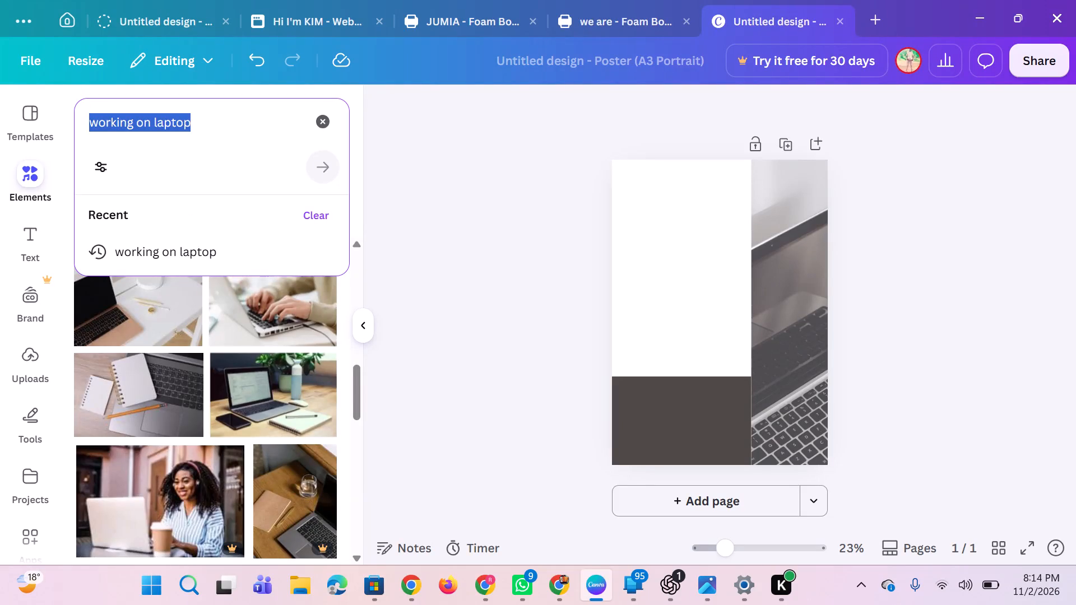
Replace the elements search term with "a lady official" and run the photo search.
key("BackSpace")
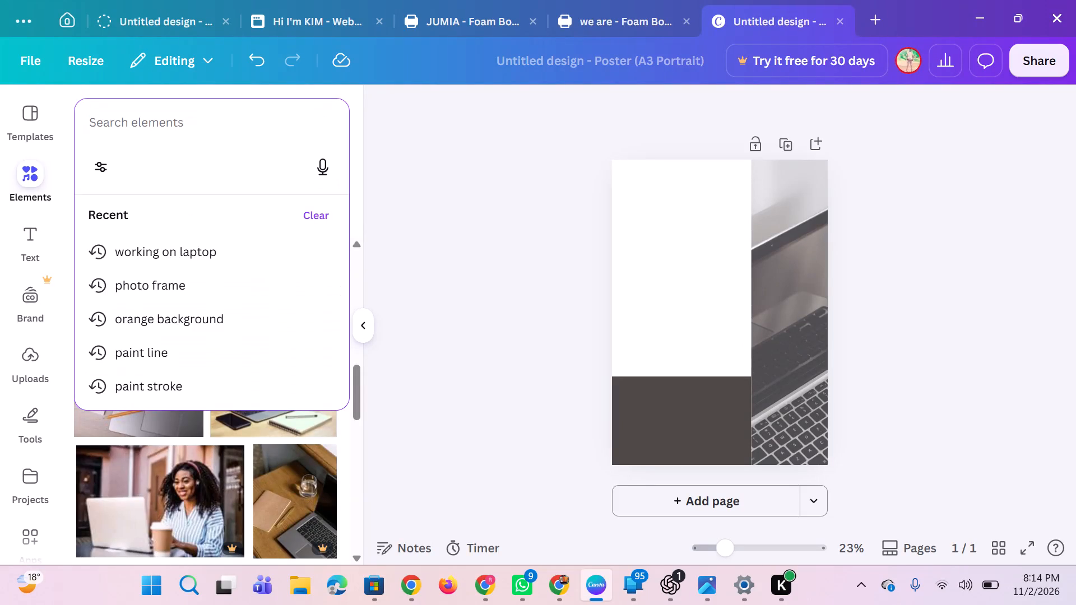
type("a")
key("space")
type("lady i")
key("BackSpace")
type("ofic")
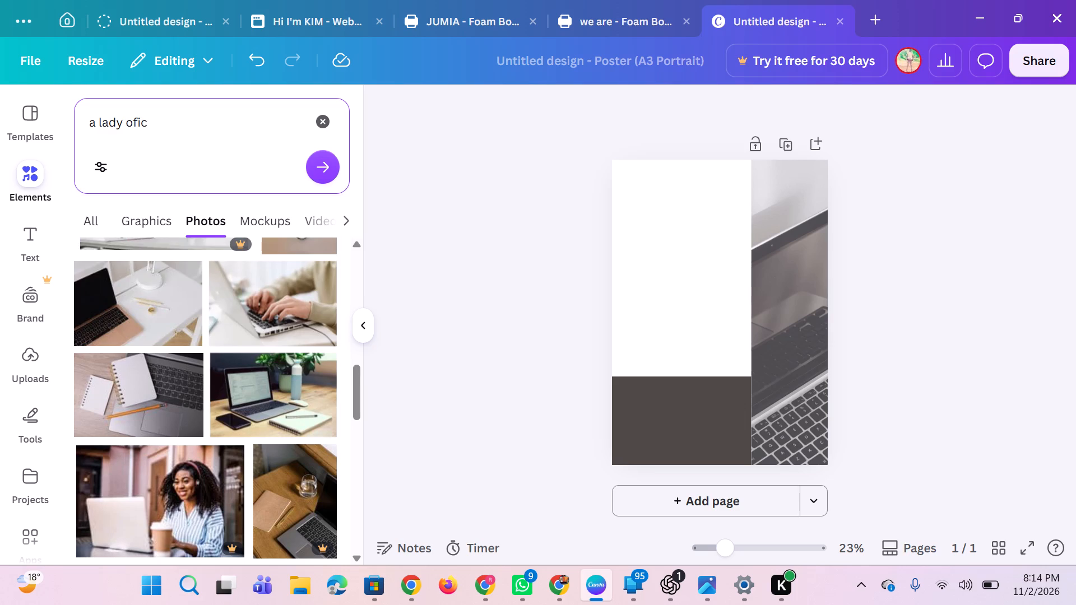
key("BackSpace")
key("BackSpace")
type("ficial")
key("Return")
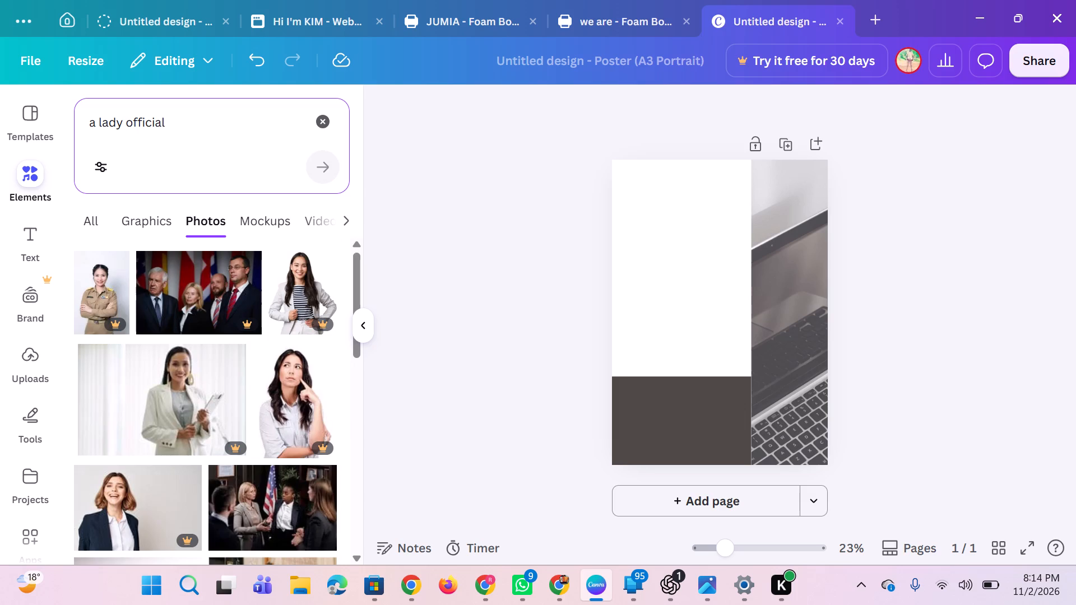
Browse the "a lady official" photo results for a suitable picture of a professionally dressed woman.
scroll(255, 387, "down", 1)
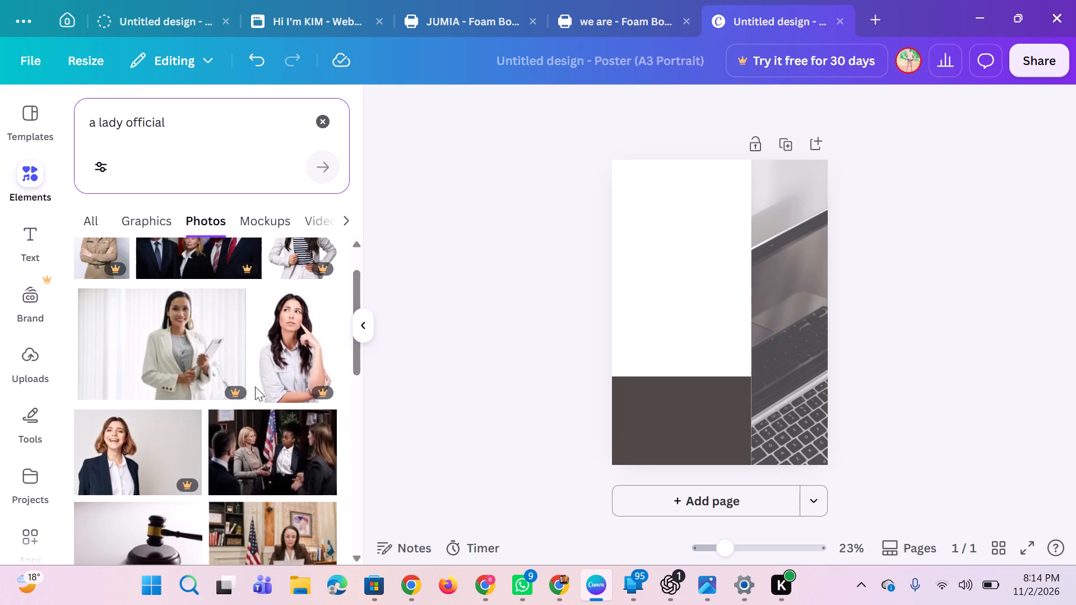
scroll(255, 387, "down", 4)
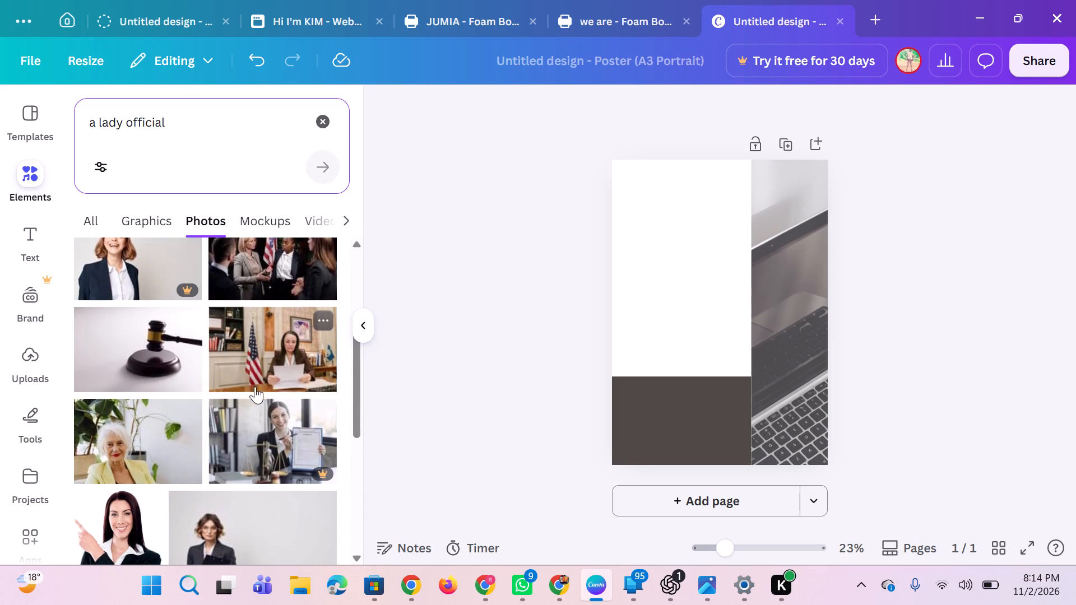
scroll(255, 387, "down", 3)
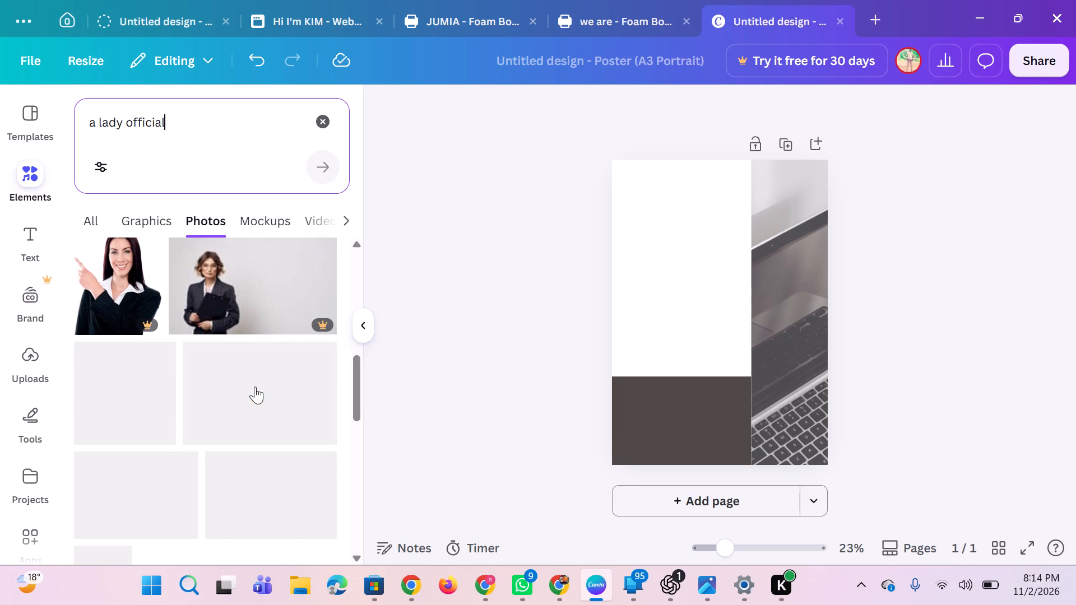
scroll(201, 388, "down", 2)
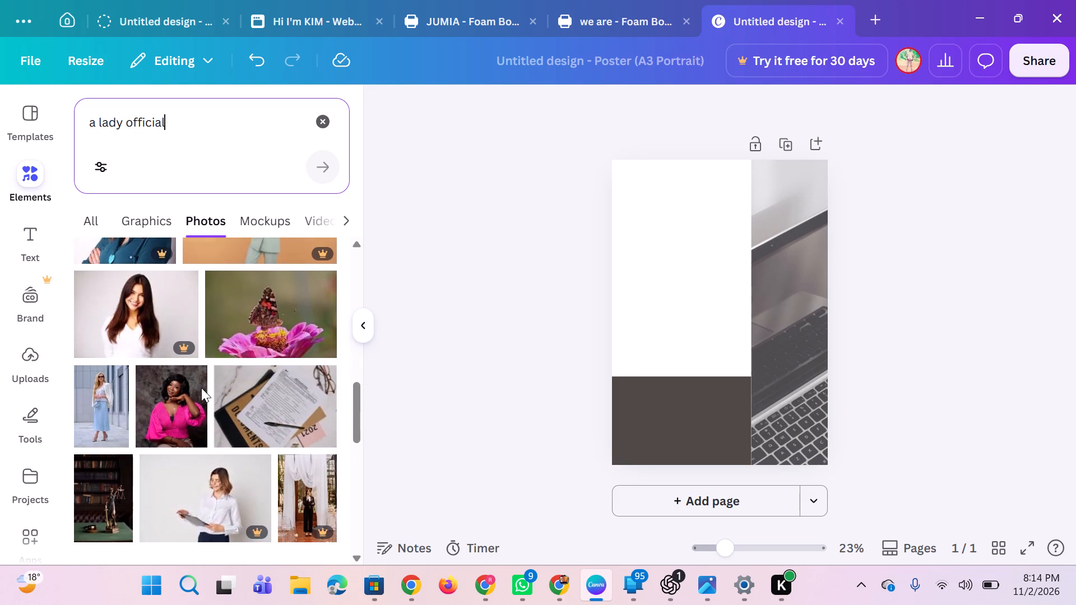
scroll(201, 388, "down", 1)
scroll(165, 436, "down", 1)
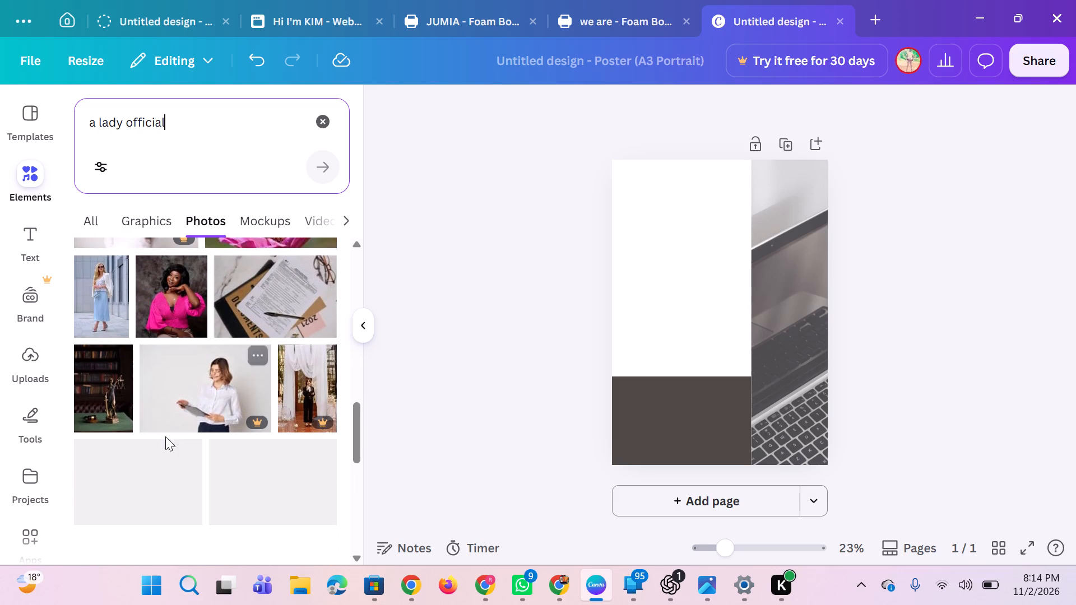
scroll(165, 436, "down", 2)
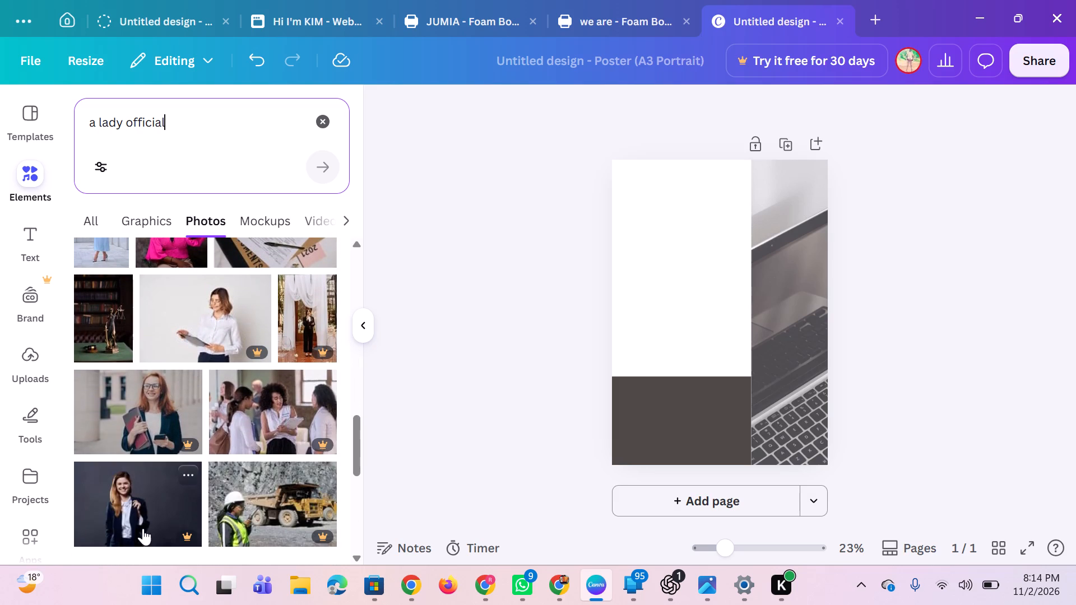
scroll(116, 511, "down", 2)
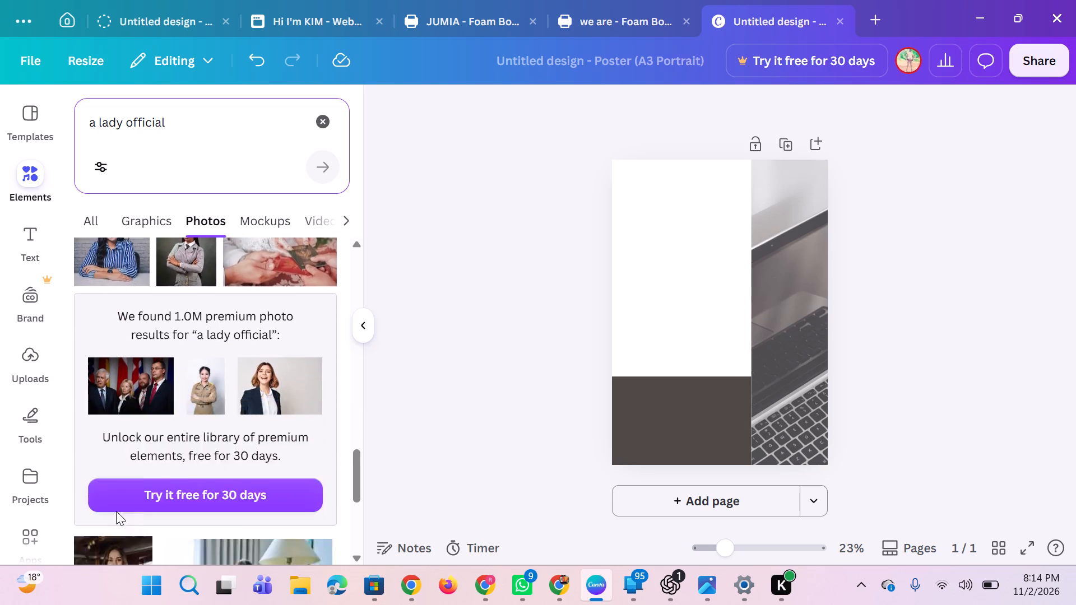
scroll(131, 412, "up", 4)
Extend the photo search to "a lady official without background" and run it.
left_click(188, 120)
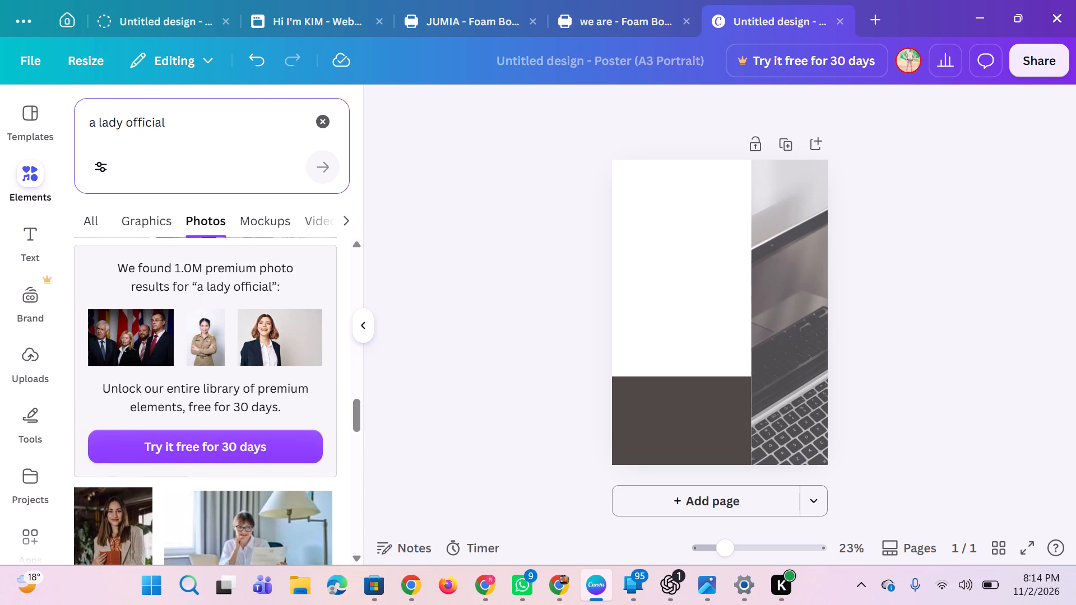
key("space")
type("without")
key("space")
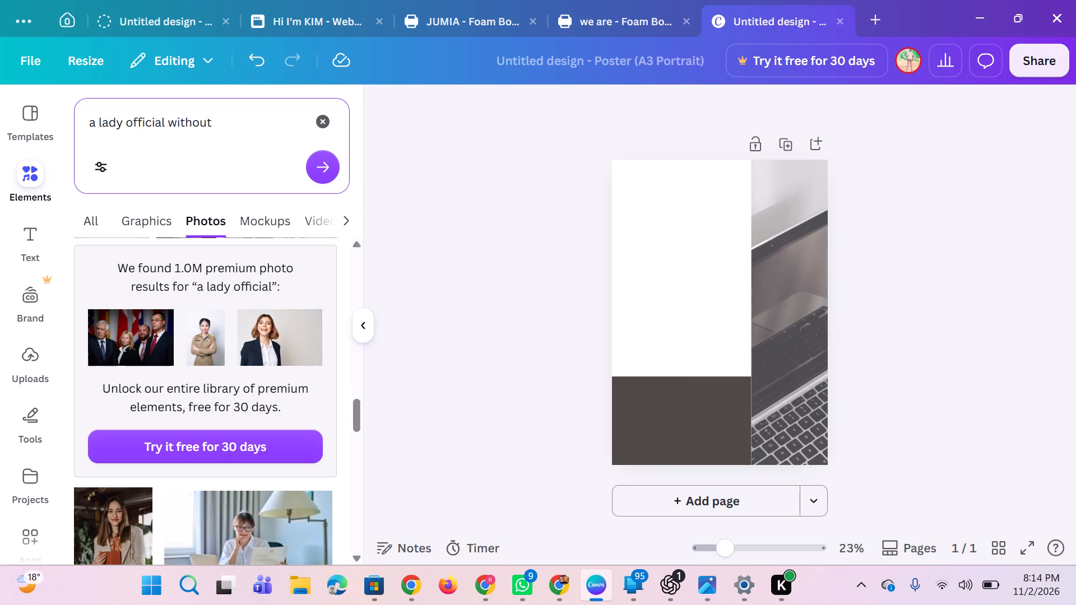
type("background")
key("Return")
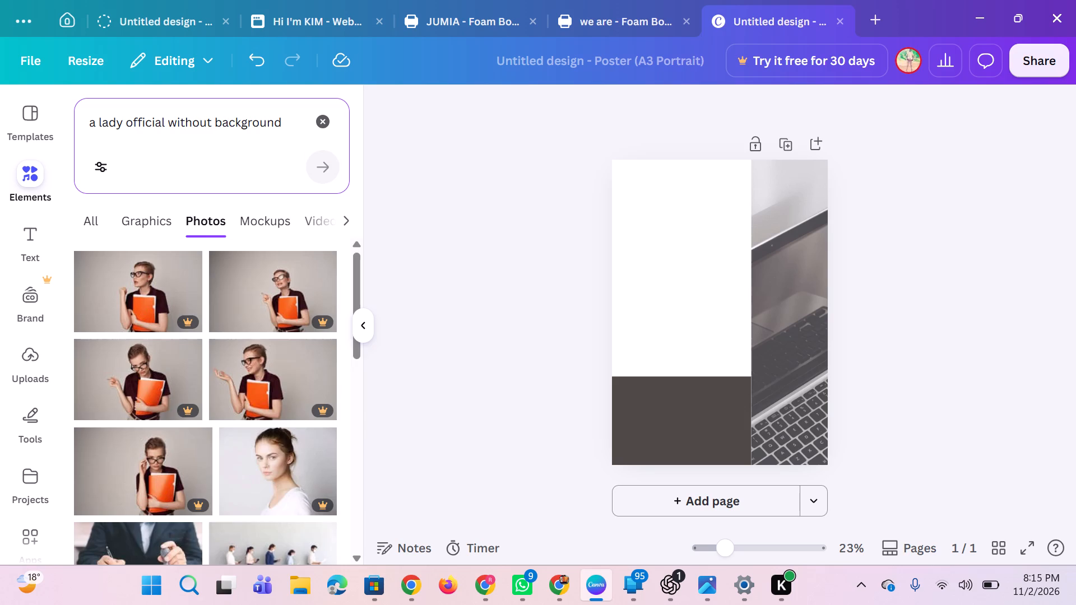
Examine the "a lady official without background" photo results and related searches for a usable businesswoman picture.
scroll(208, 406, "down", 2)
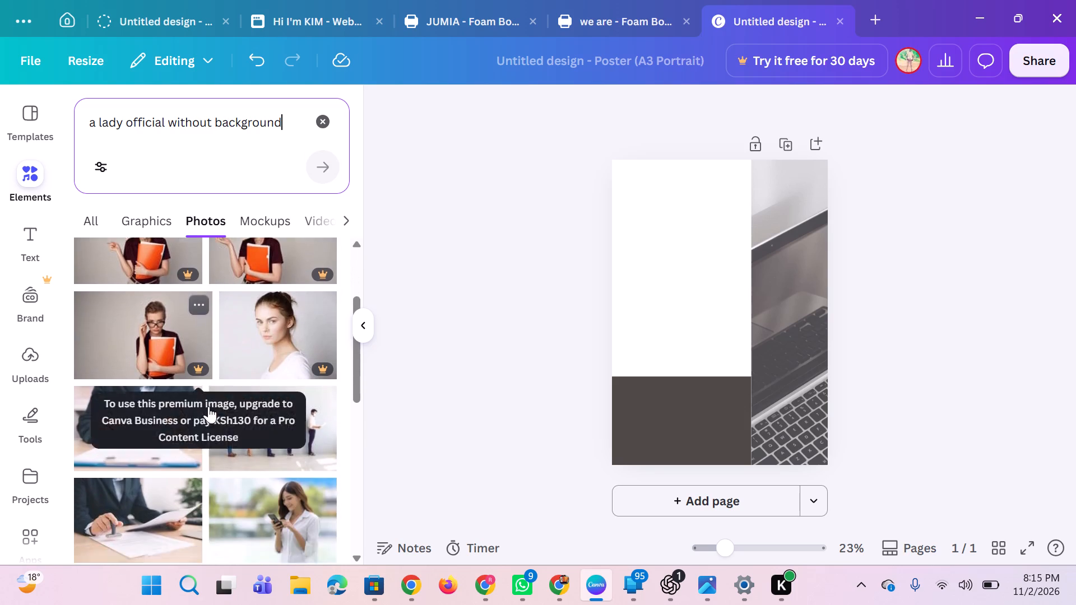
scroll(208, 406, "down", 3)
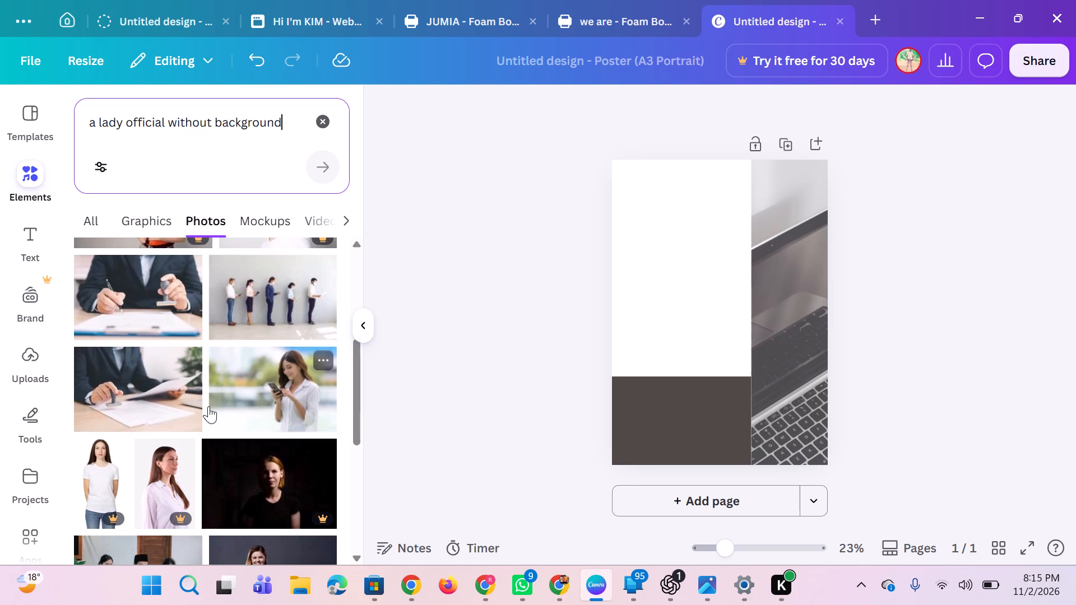
scroll(208, 406, "down", 4)
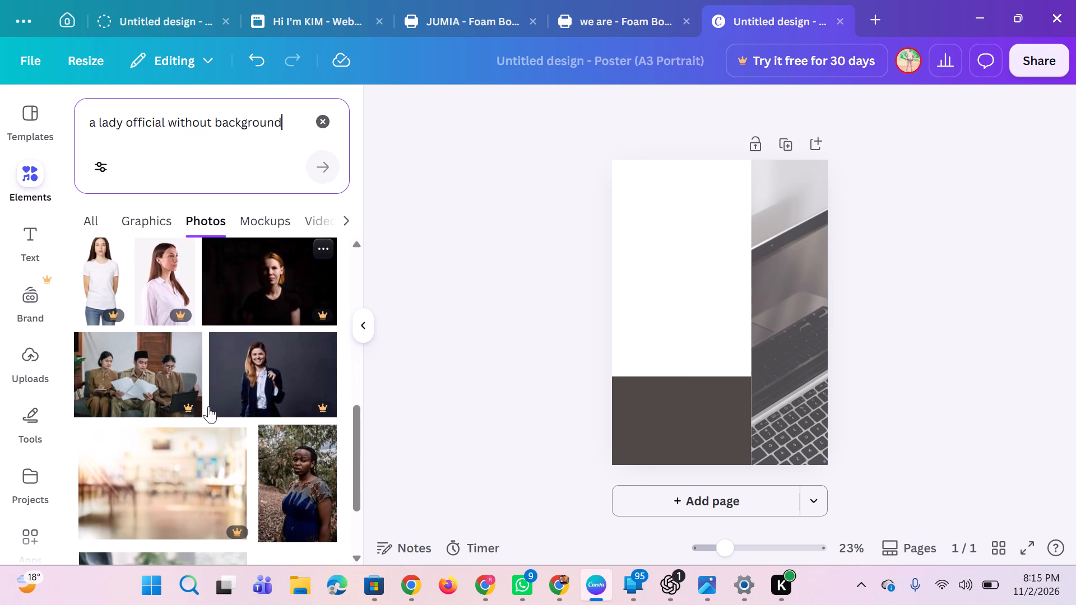
scroll(231, 485, "down", 2)
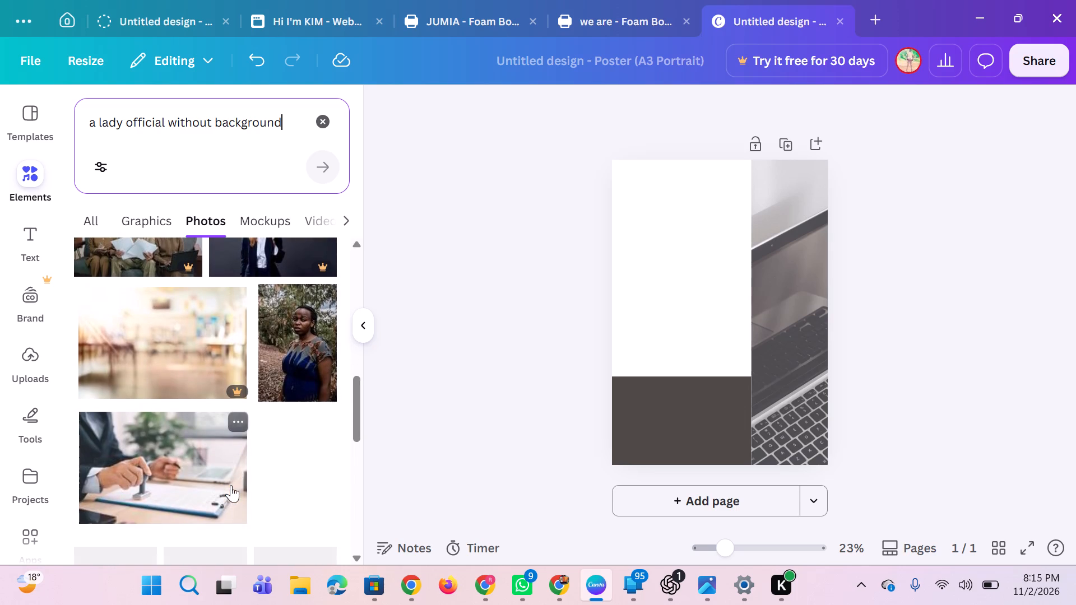
scroll(231, 485, "down", 3)
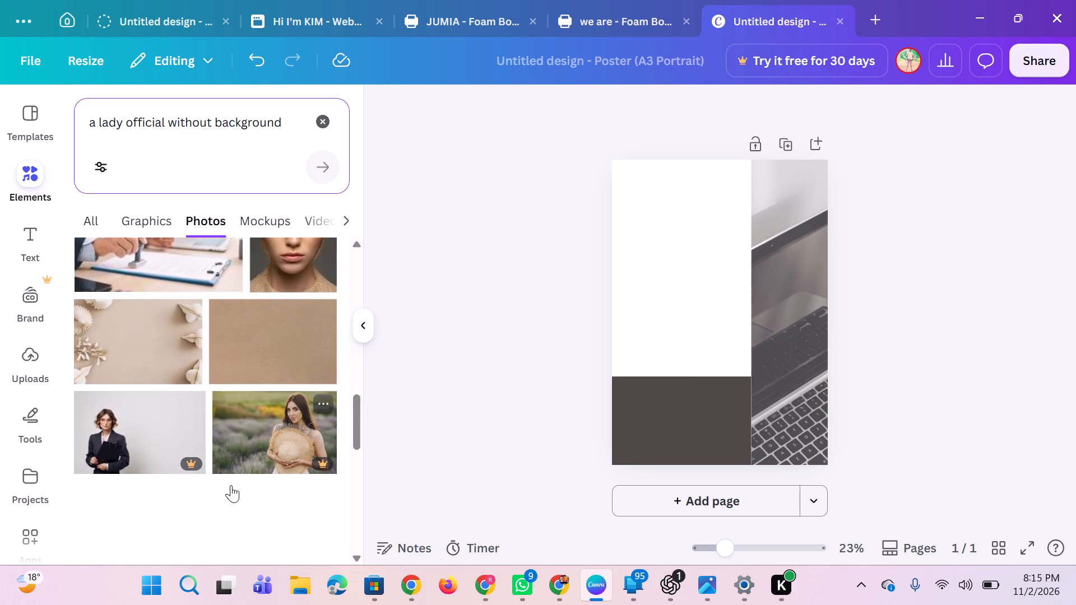
scroll(231, 485, "down", 4)
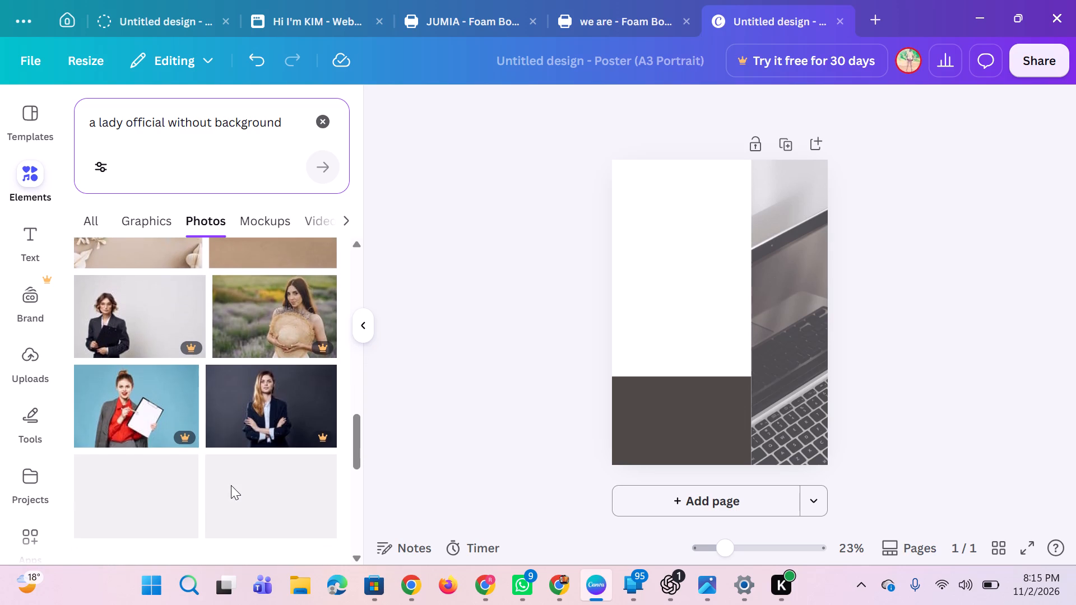
scroll(231, 485, "down", 3)
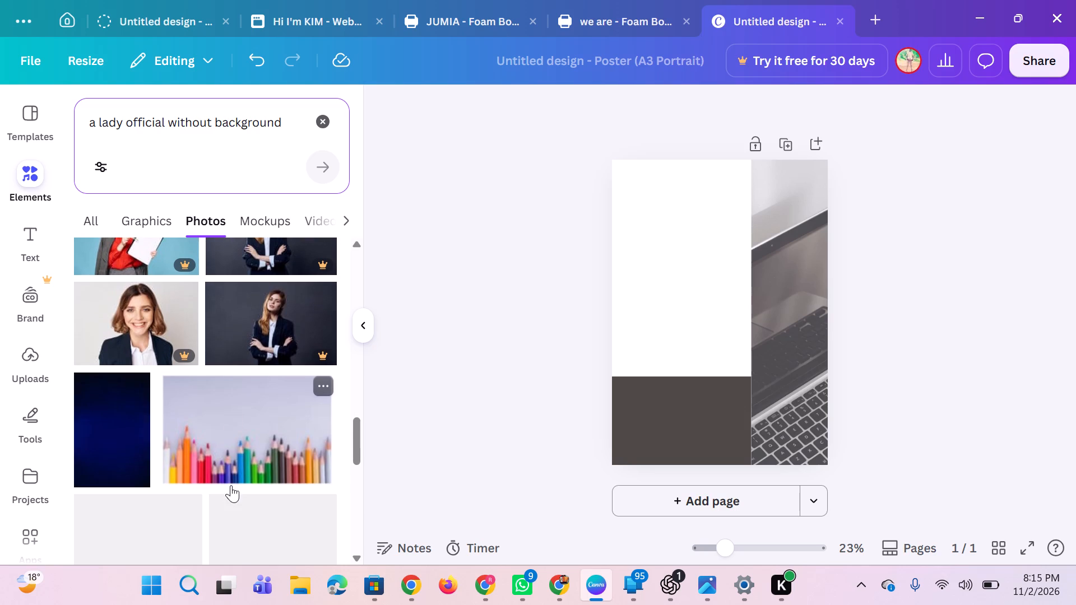
scroll(236, 410, "down", 2)
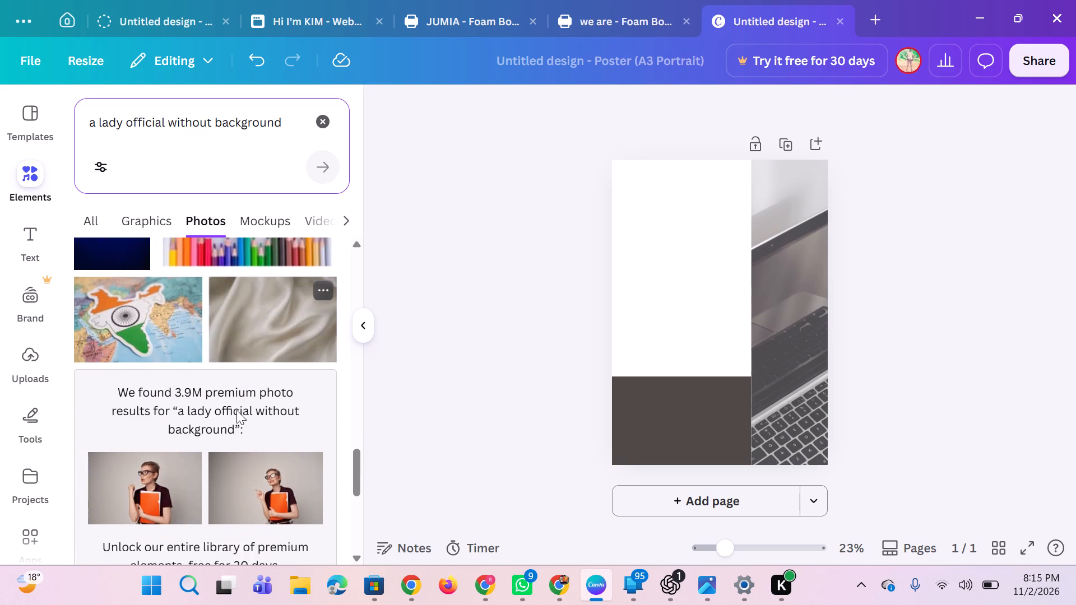
scroll(236, 410, "down", 3)
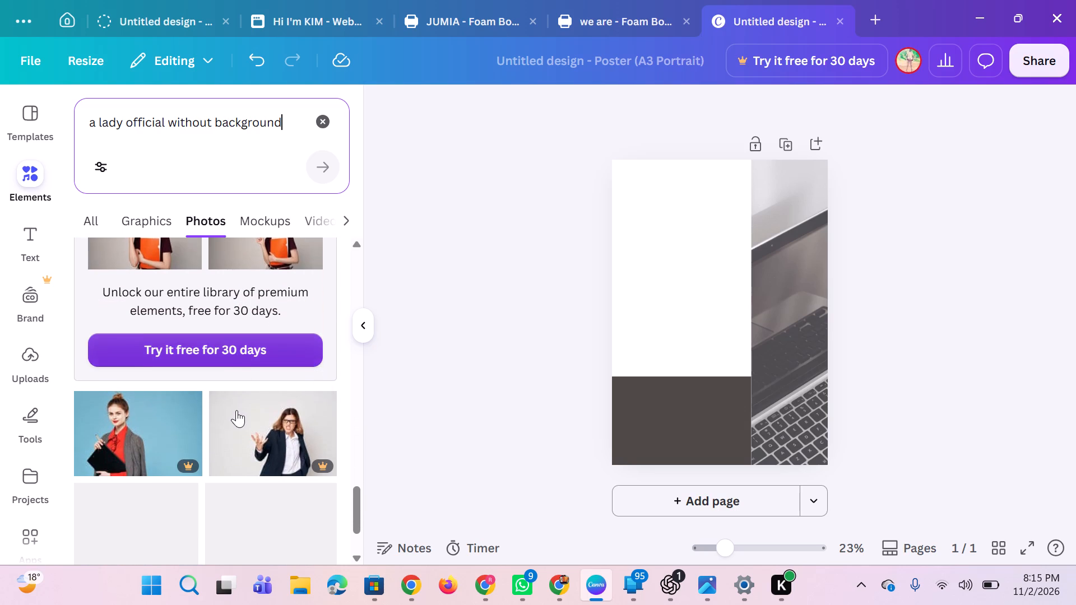
scroll(236, 410, "down", 1)
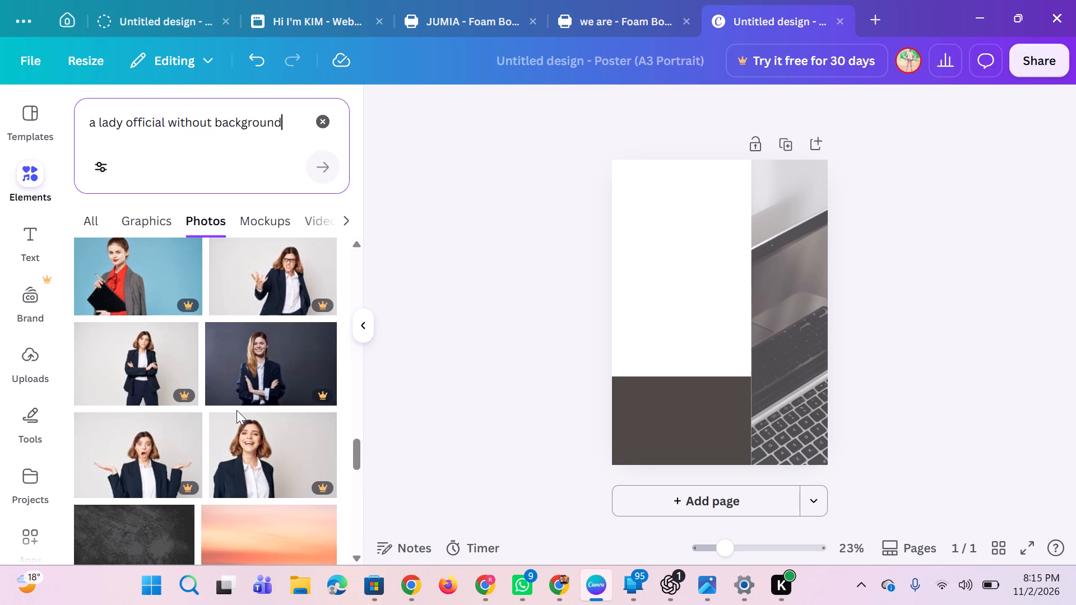
scroll(236, 410, "down", 2)
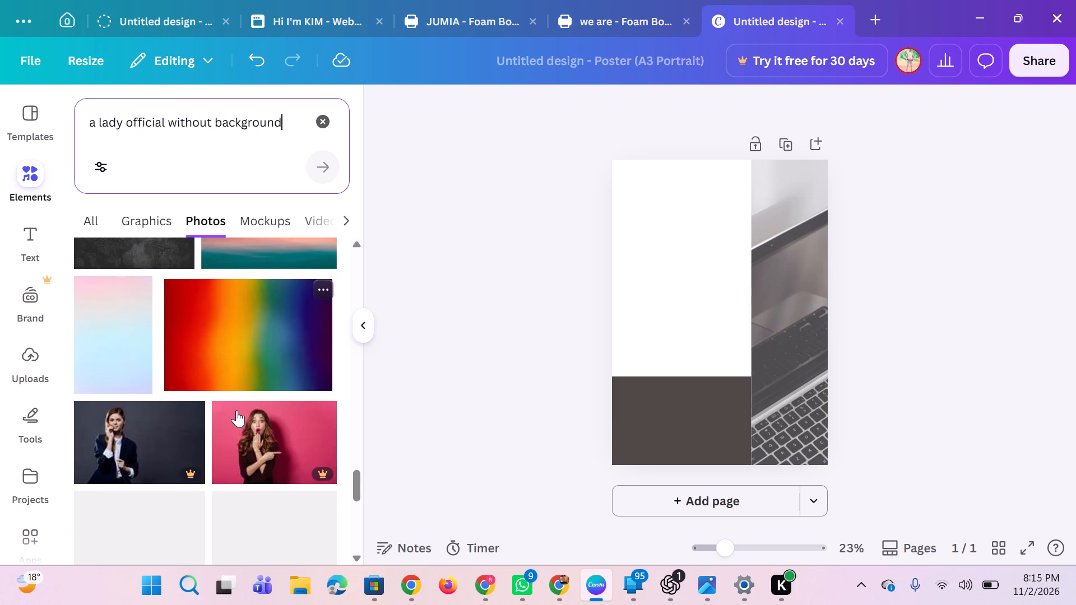
scroll(236, 410, "down", 2)
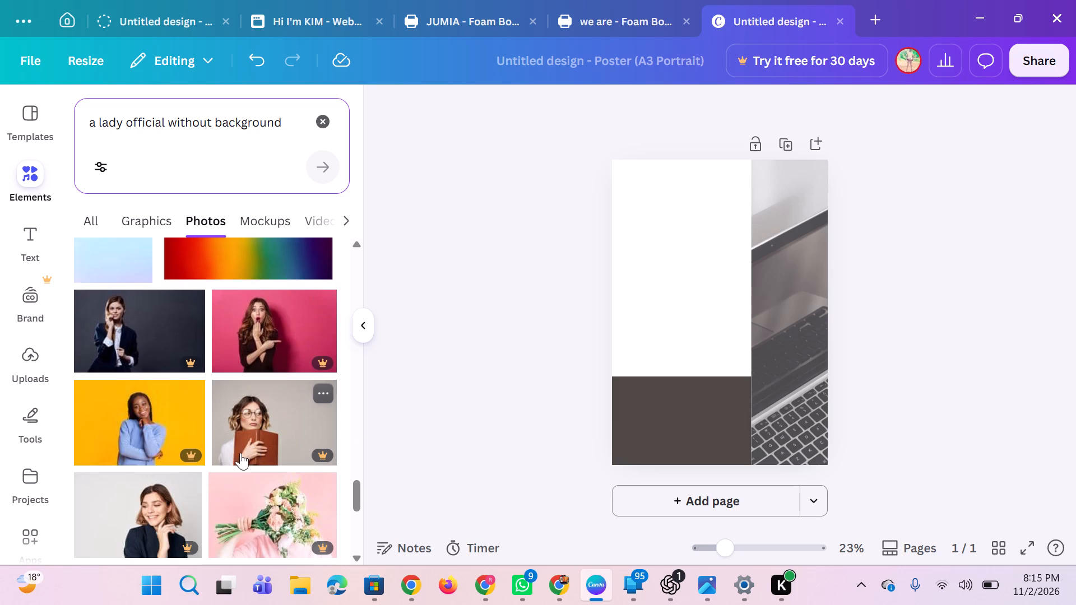
scroll(240, 459, "down", 2)
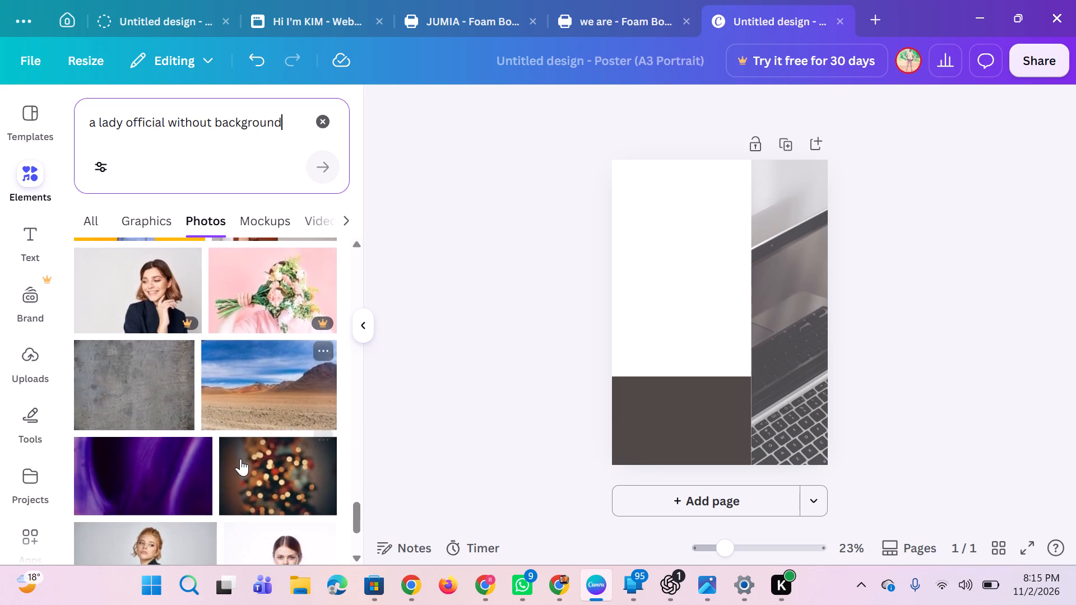
scroll(240, 459, "down", 3)
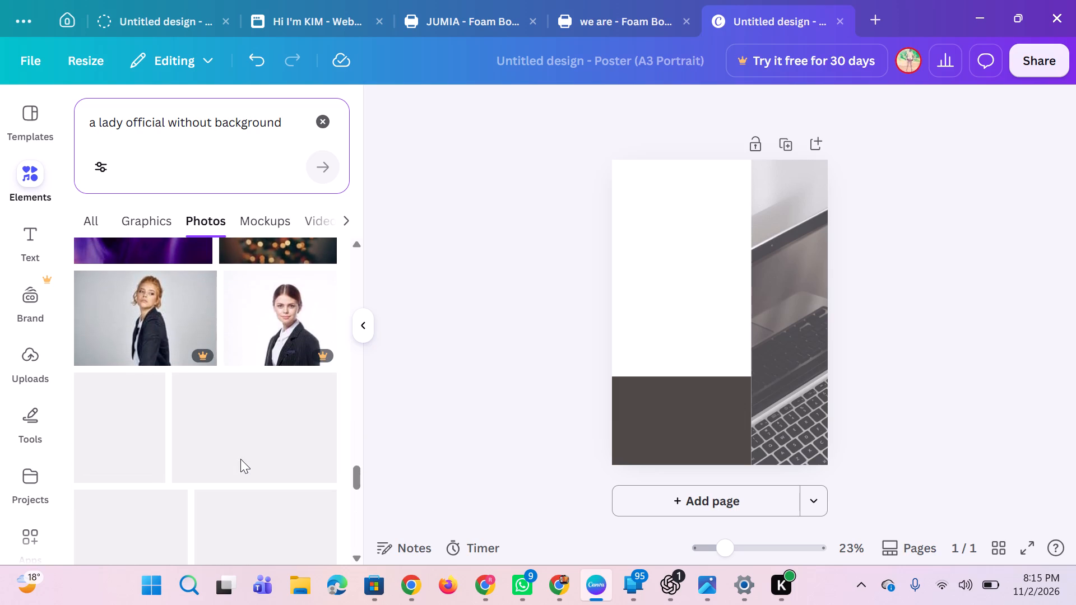
scroll(207, 438, "down", 2)
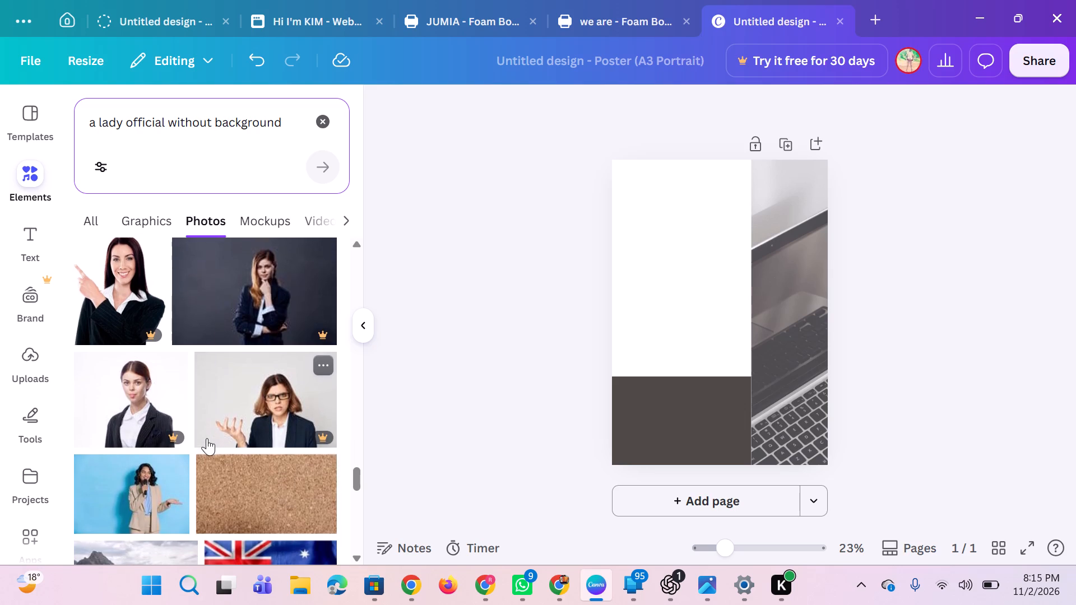
scroll(207, 438, "down", 2)
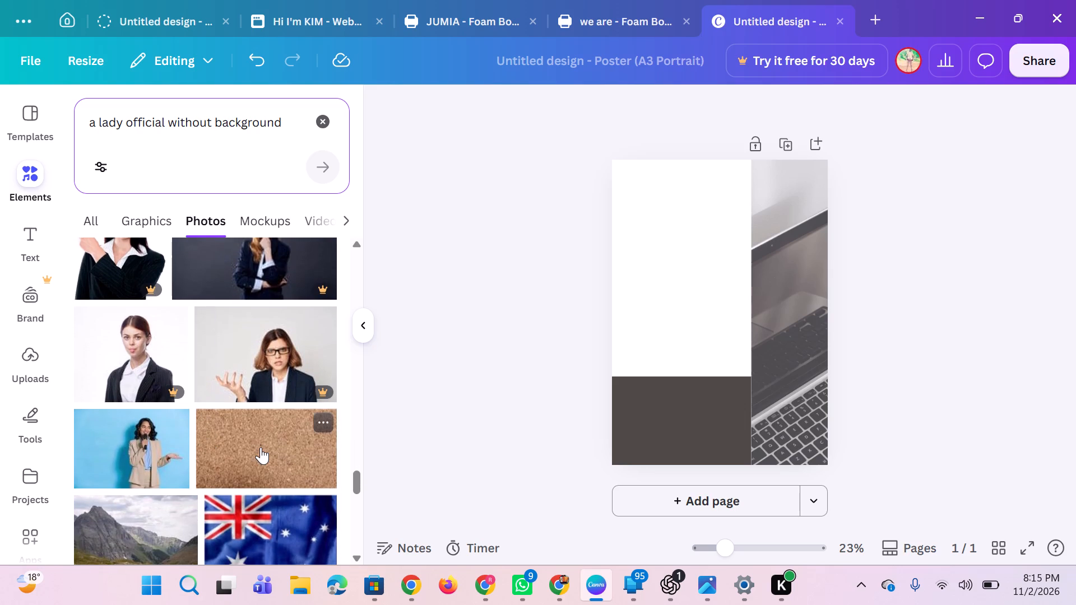
scroll(261, 447, "down", 2)
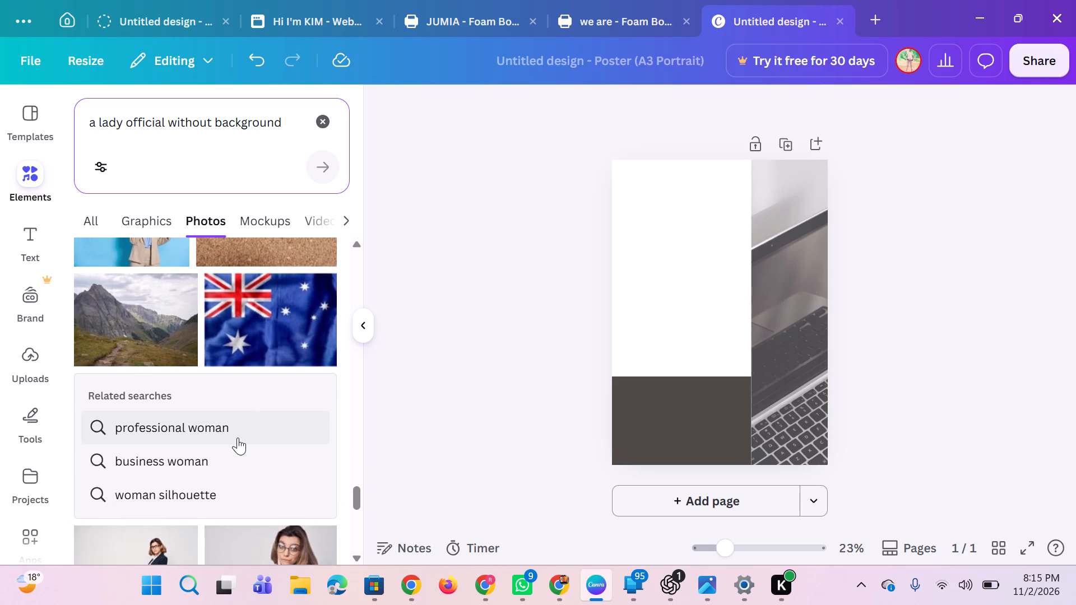
Switch to the related search "professional woman" and add the wide photo of the dark-suited woman with folded arms on a plain white background.
left_click(235, 438)
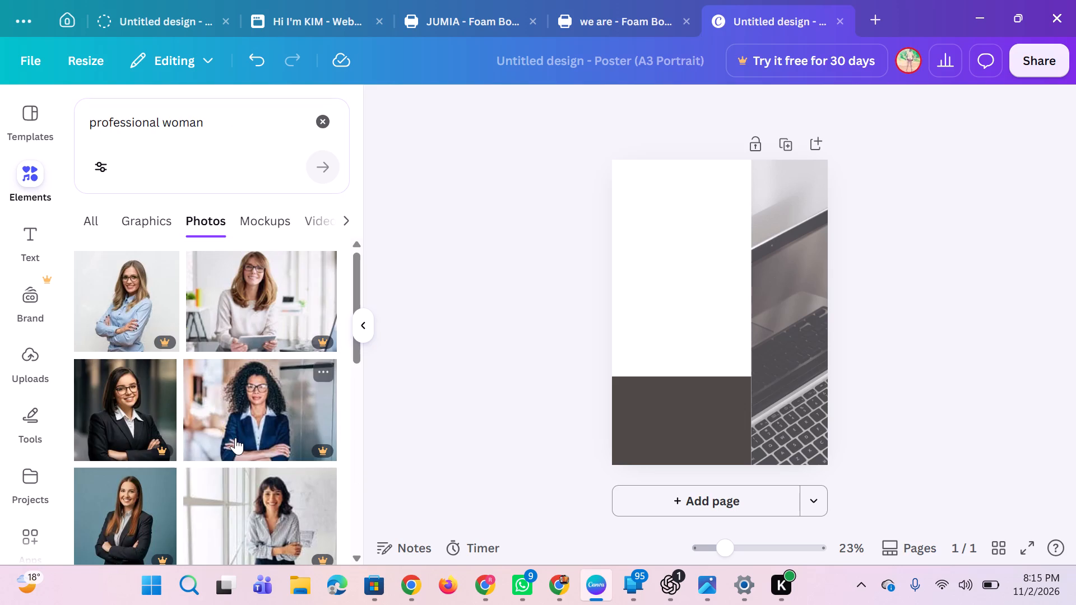
scroll(214, 433, "down", 1)
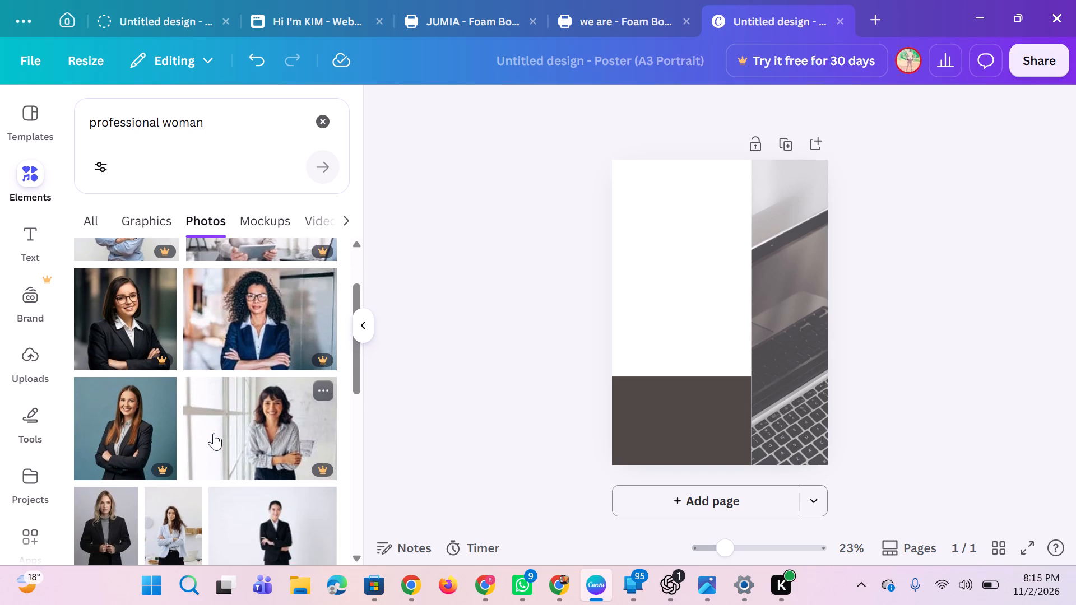
scroll(214, 433, "down", 1)
left_click(240, 432)
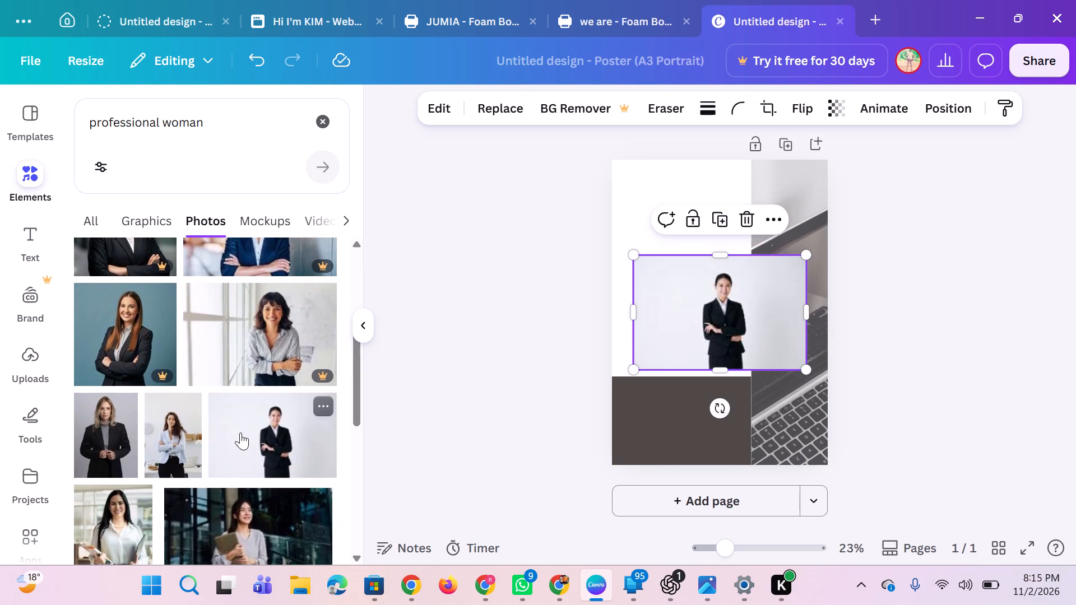
Fit the folded-arms woman's photo into the poster's right-hand image area, replacing the laptop photo.
left_click_drag(715, 336, 753, 356)
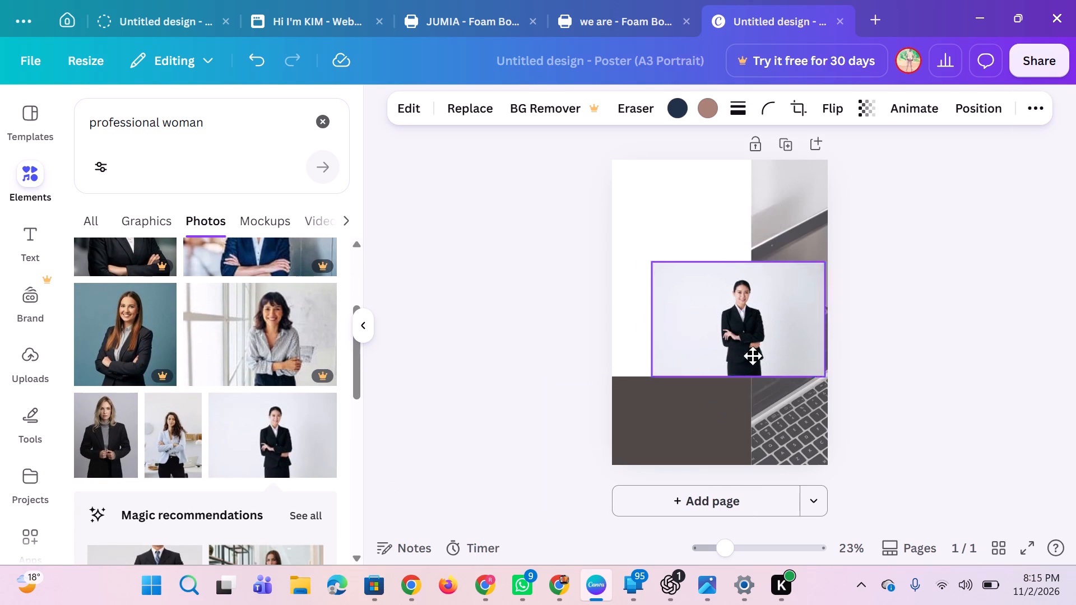
left_click_drag(753, 356, 751, 349)
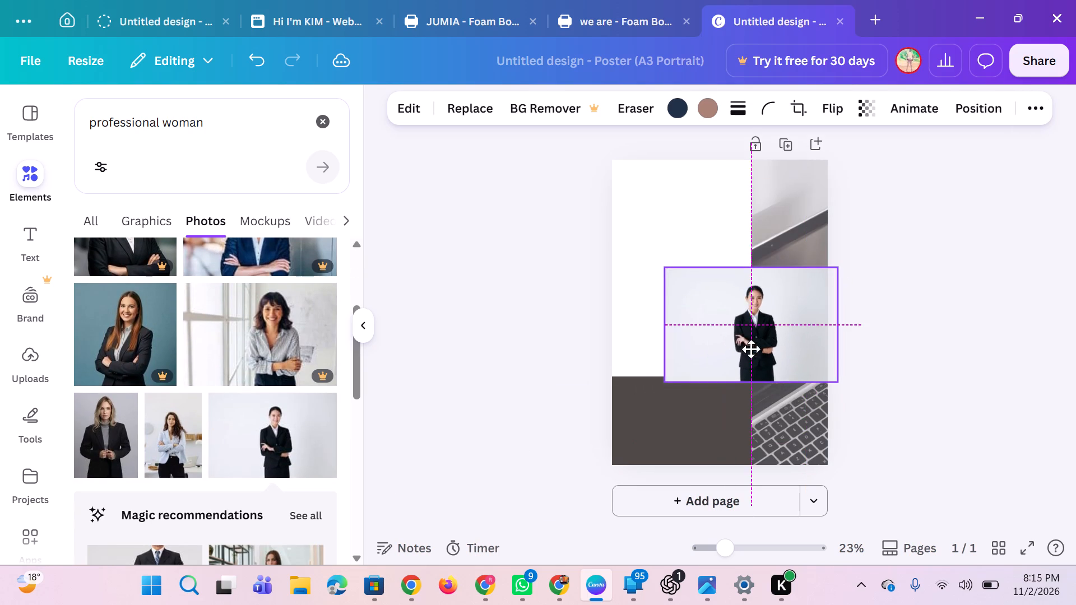
left_click_drag(751, 349, 762, 348)
left_click(916, 370)
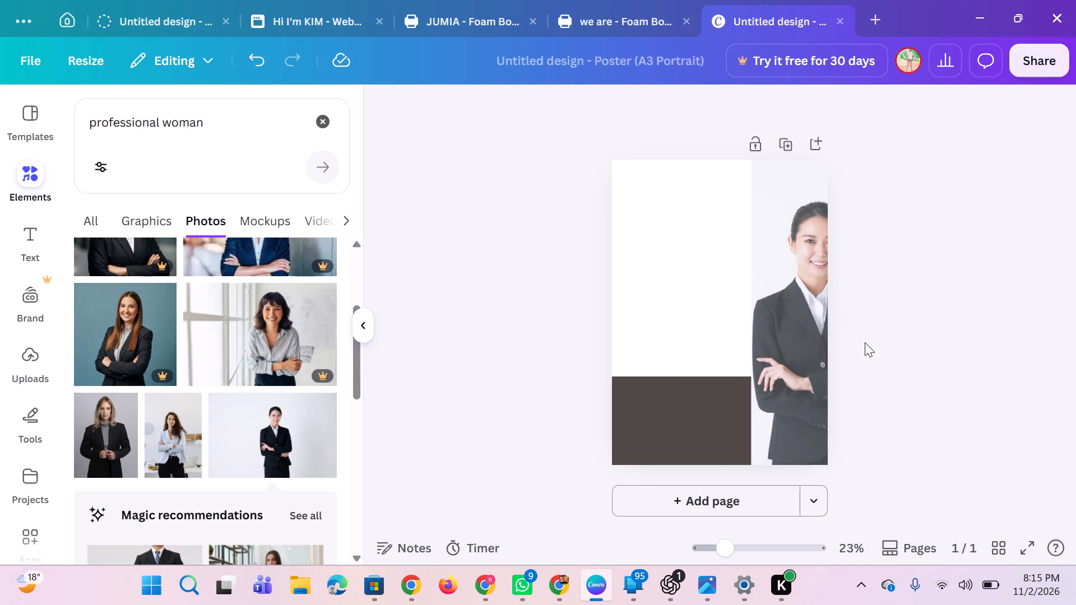
Resize the woman's photo to about 19.4 by 44.1 cm and place it against the poster's bottom edge, near the right side.
left_click(811, 331)
left_click_drag(811, 331, 781, 336)
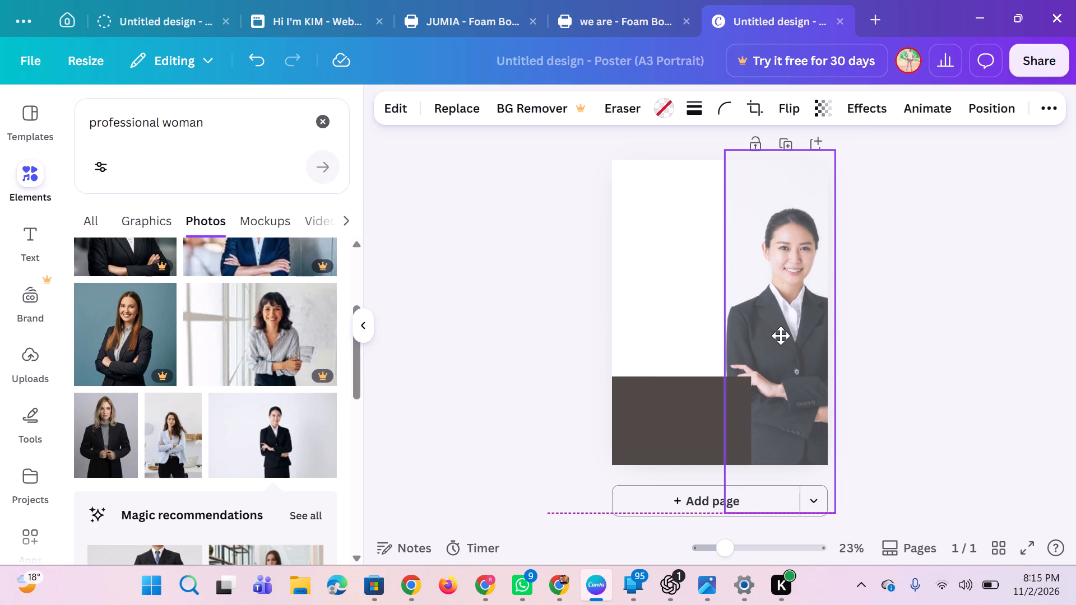
left_click_drag(781, 336, 765, 287)
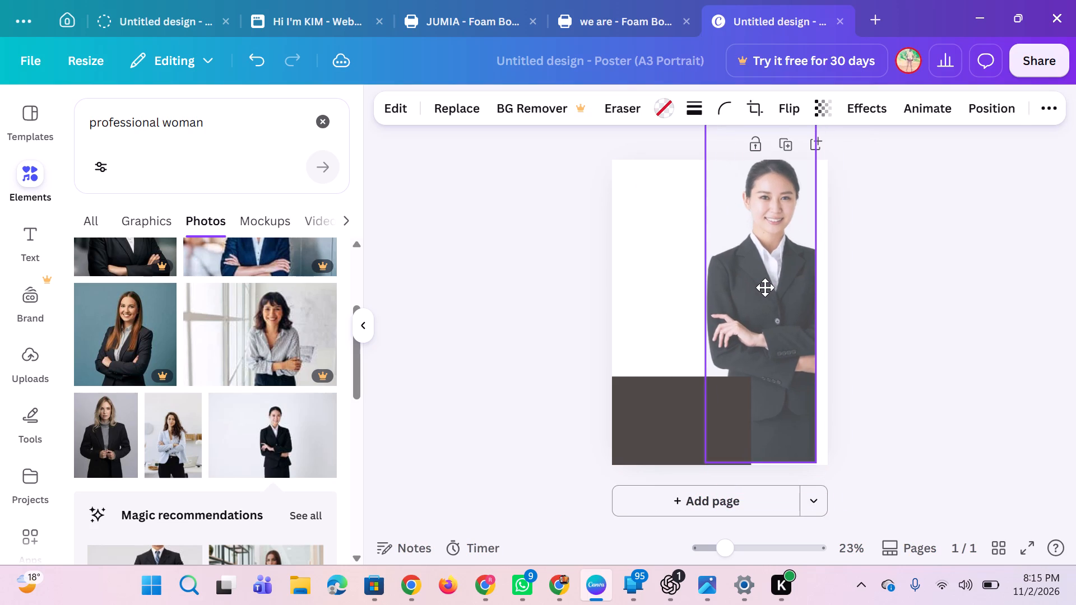
left_click_drag(765, 287, 769, 292)
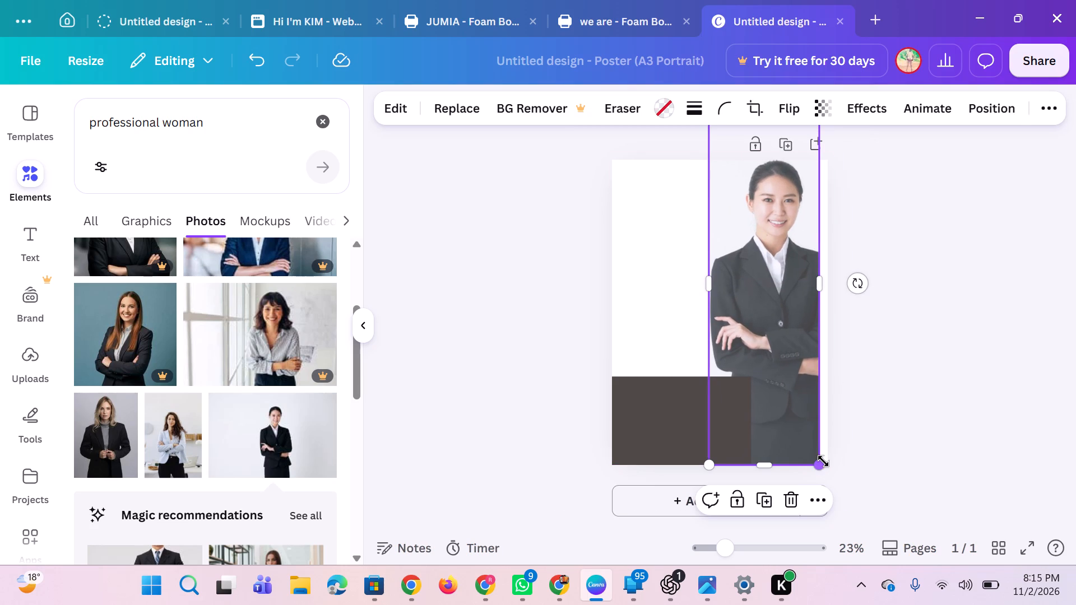
left_click_drag(823, 468, 776, 438)
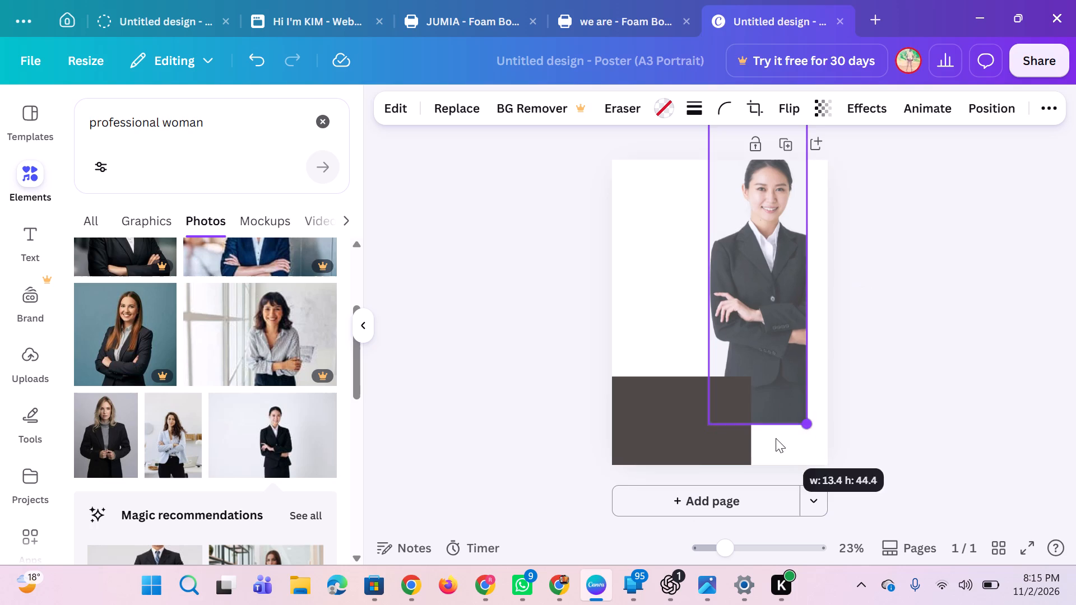
left_click_drag(762, 356, 763, 373)
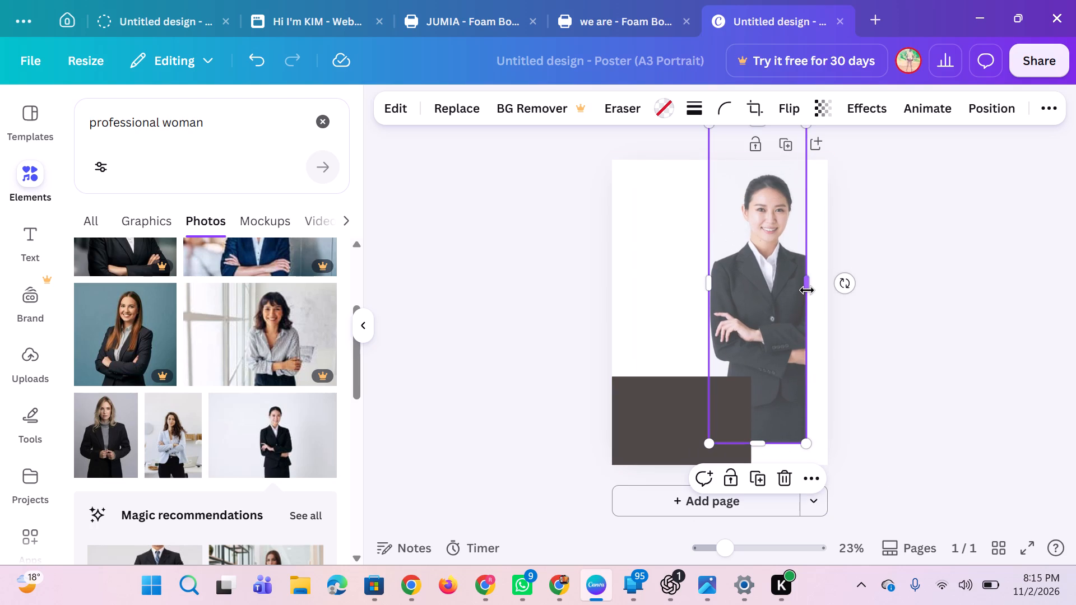
left_click_drag(804, 283, 826, 285)
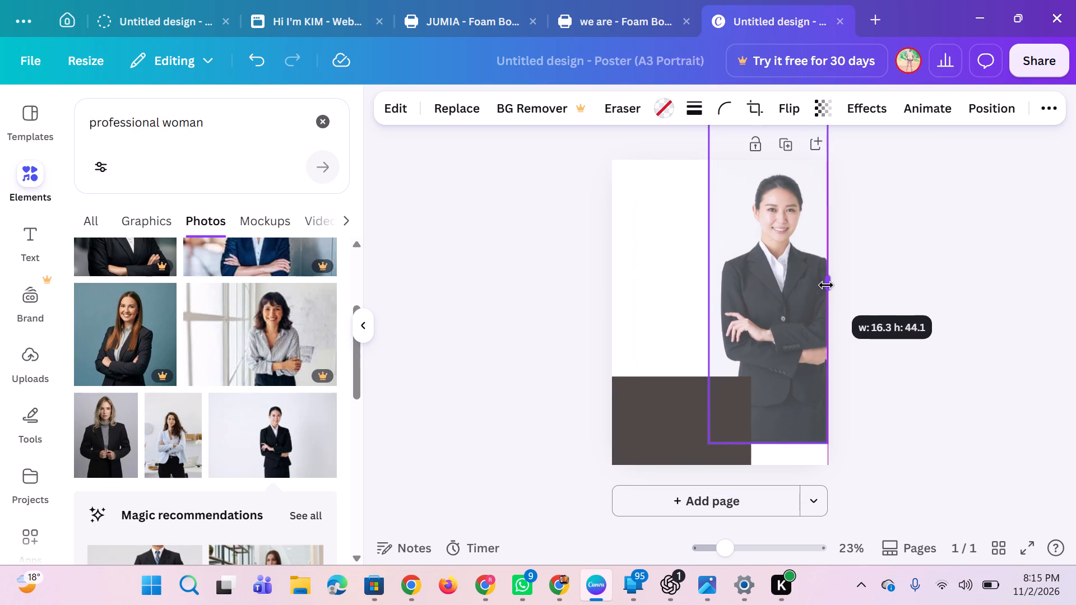
left_click_drag(826, 285, 848, 284)
left_click_drag(806, 286, 762, 292)
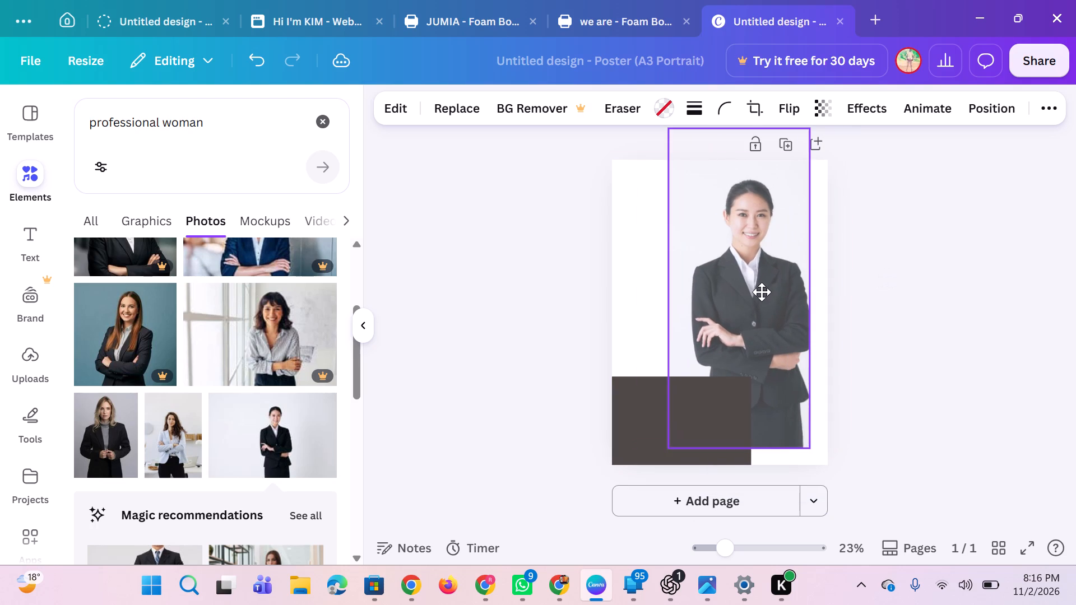
left_click_drag(762, 292, 777, 309)
left_click(929, 329)
Make the woman's photo fully opaque by setting its Transparency value to 100.
left_click(715, 239)
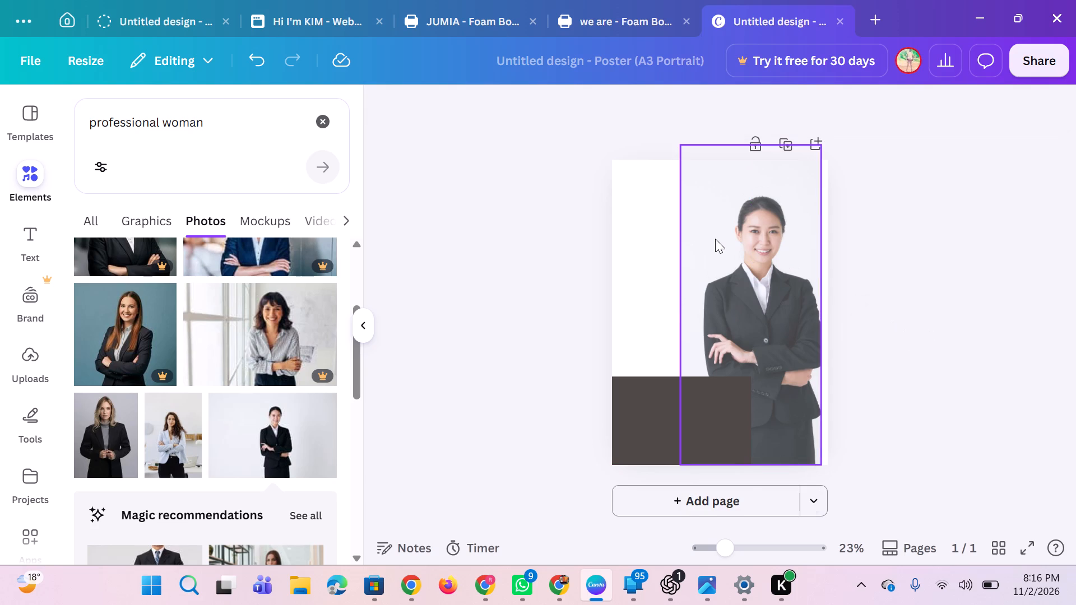
left_click(817, 111)
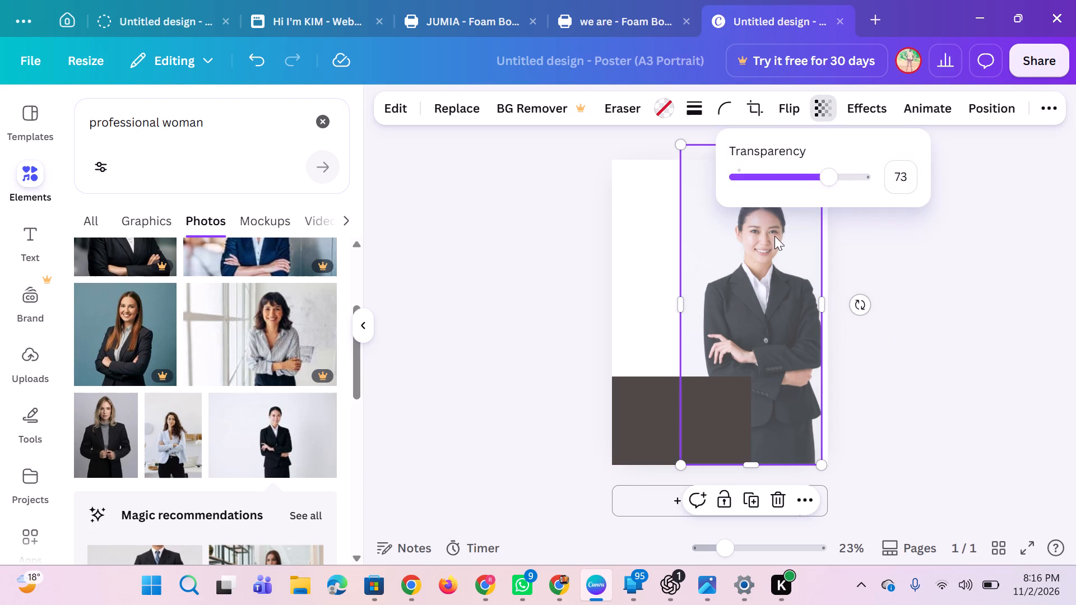
left_click_drag(828, 179, 939, 227)
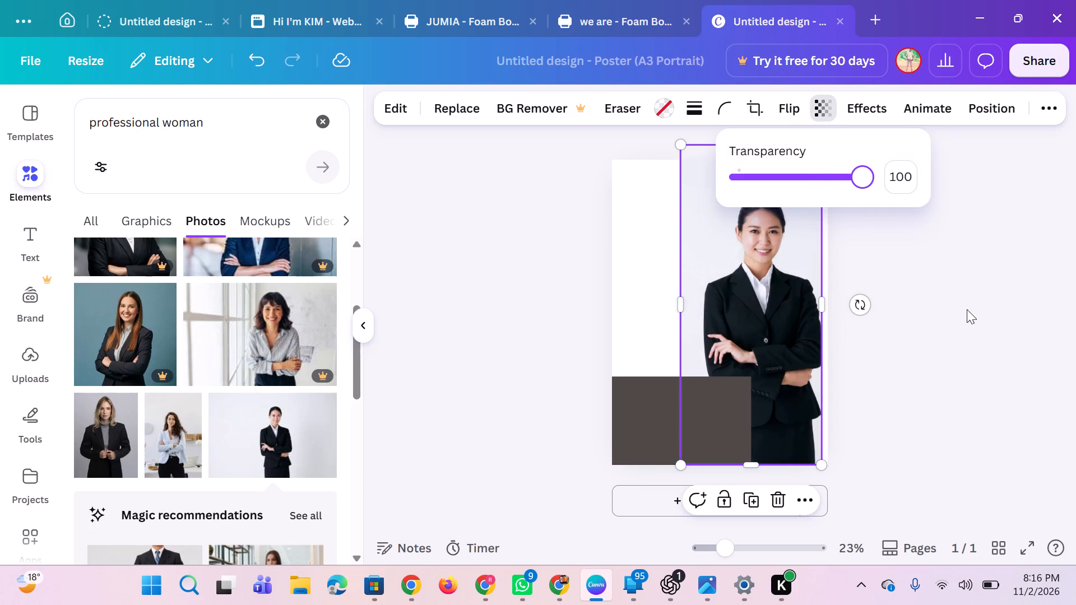
left_click(967, 309)
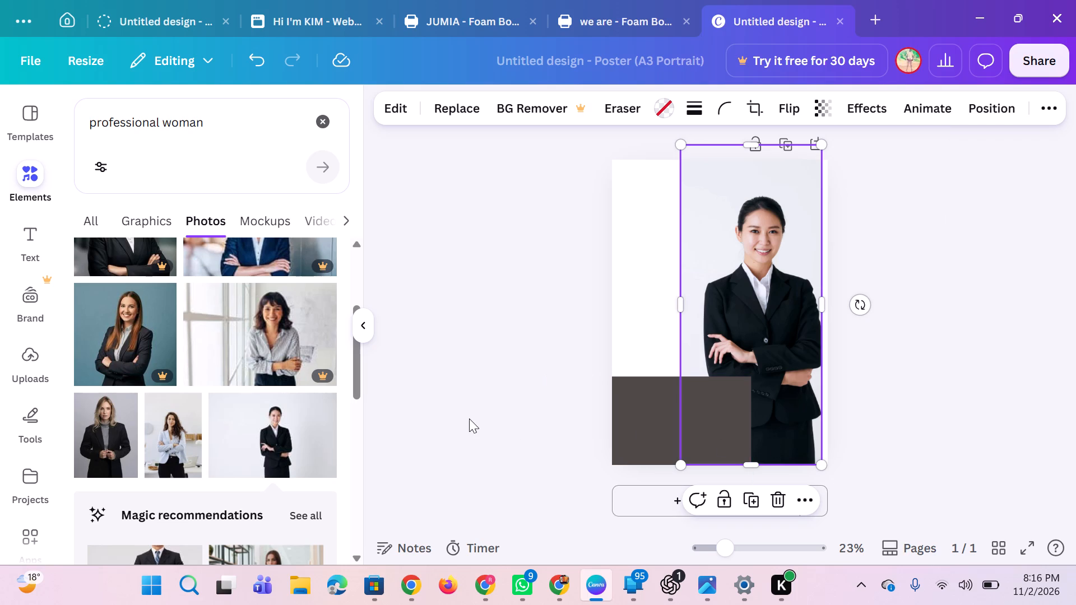
left_click(469, 418)
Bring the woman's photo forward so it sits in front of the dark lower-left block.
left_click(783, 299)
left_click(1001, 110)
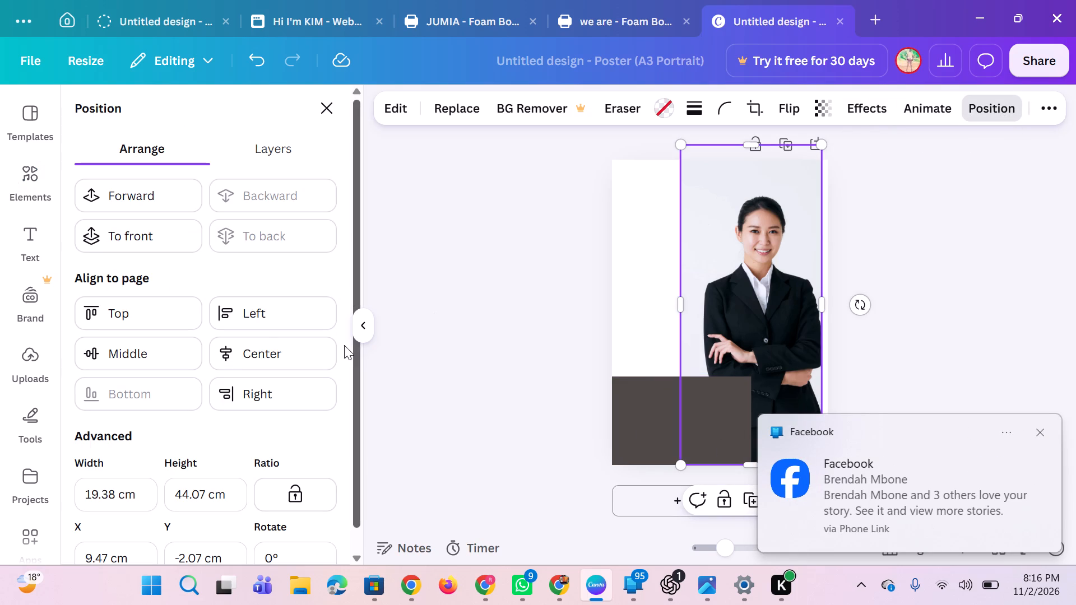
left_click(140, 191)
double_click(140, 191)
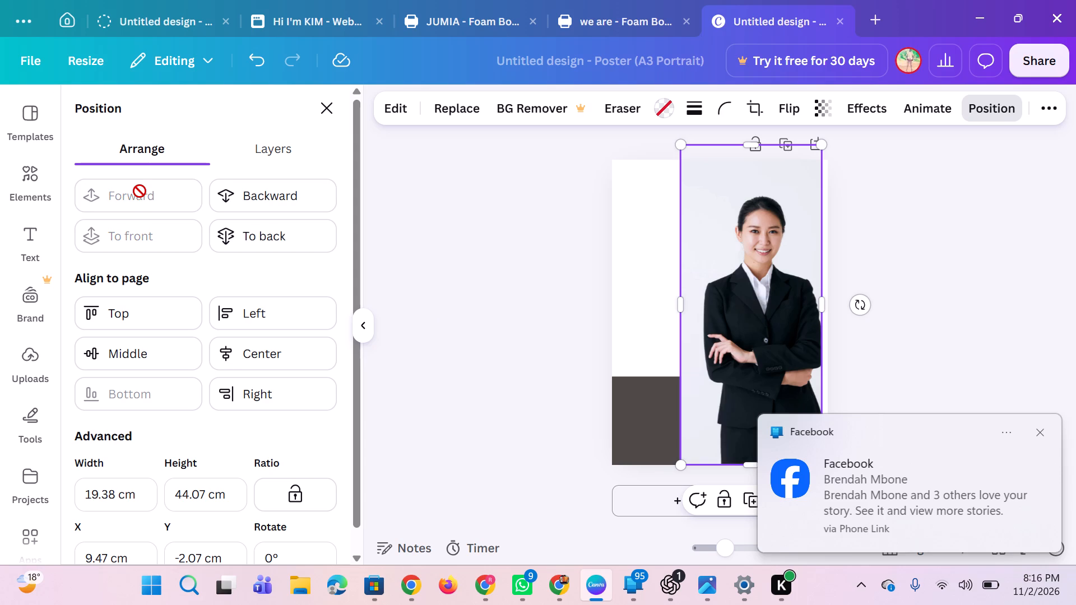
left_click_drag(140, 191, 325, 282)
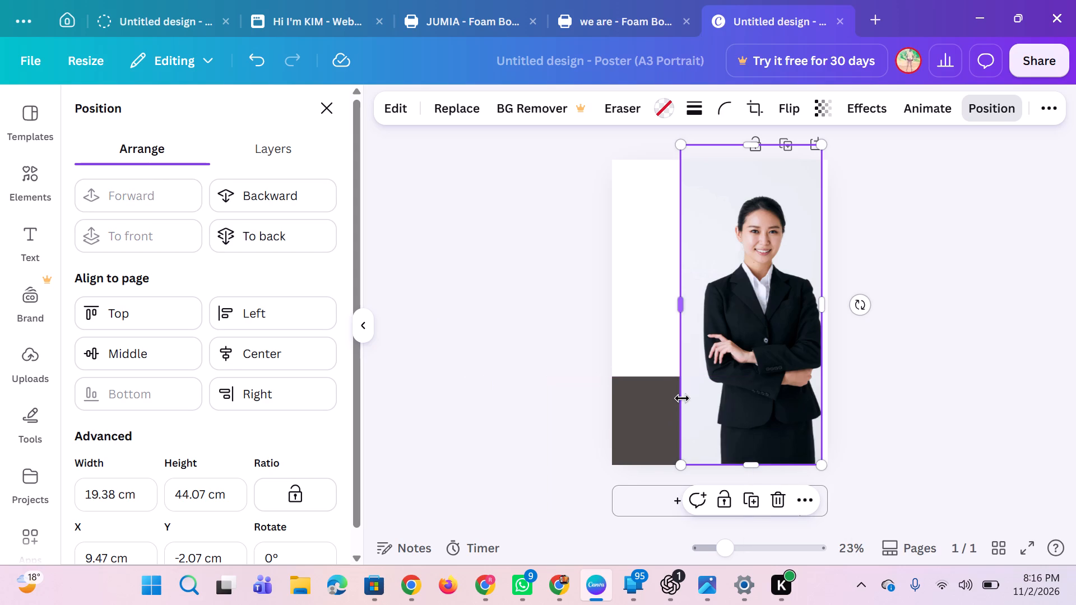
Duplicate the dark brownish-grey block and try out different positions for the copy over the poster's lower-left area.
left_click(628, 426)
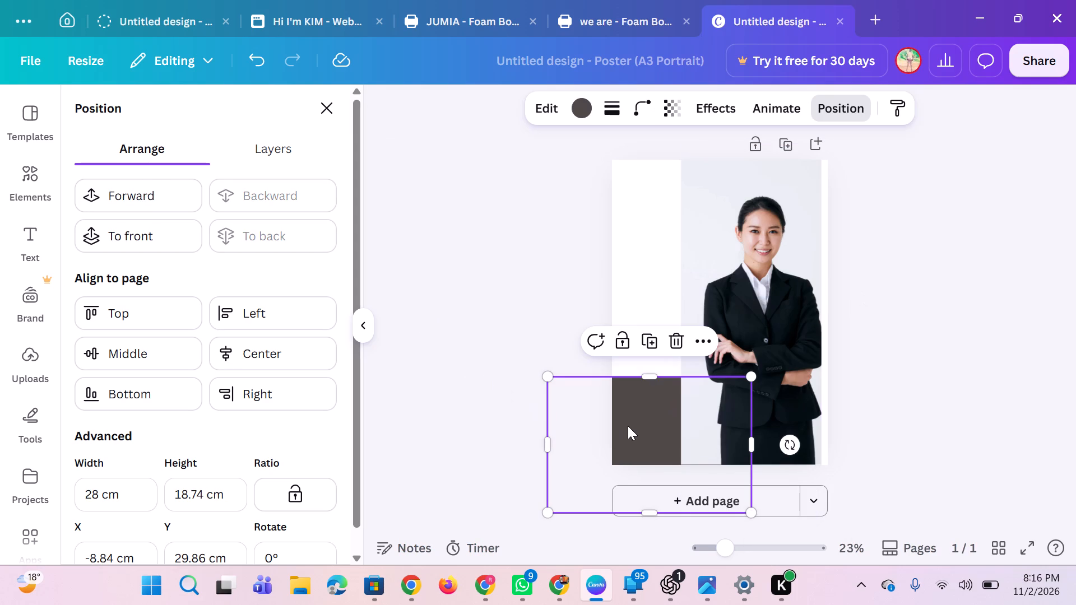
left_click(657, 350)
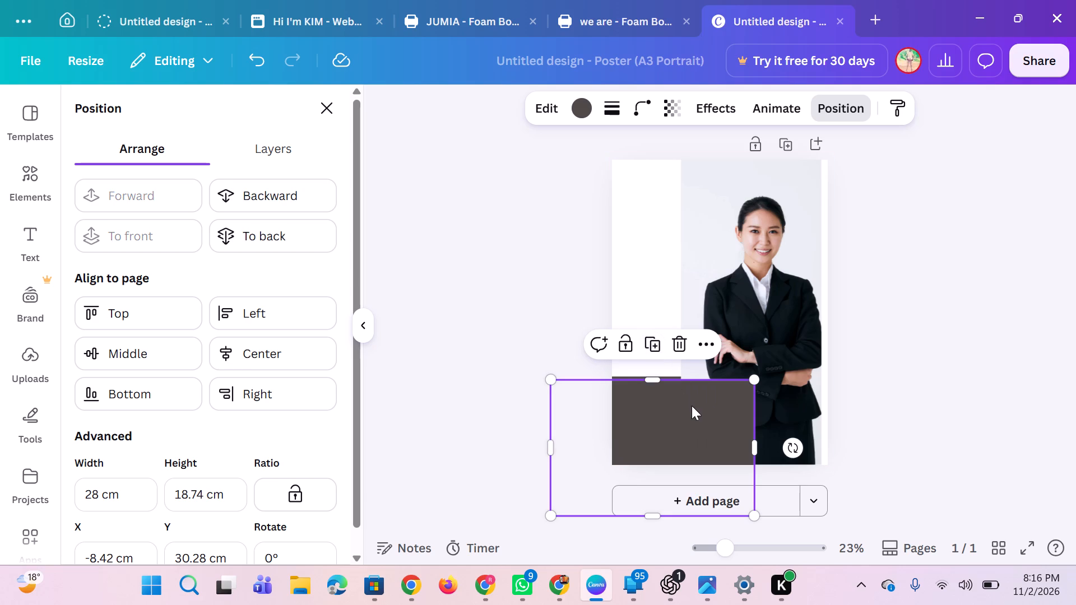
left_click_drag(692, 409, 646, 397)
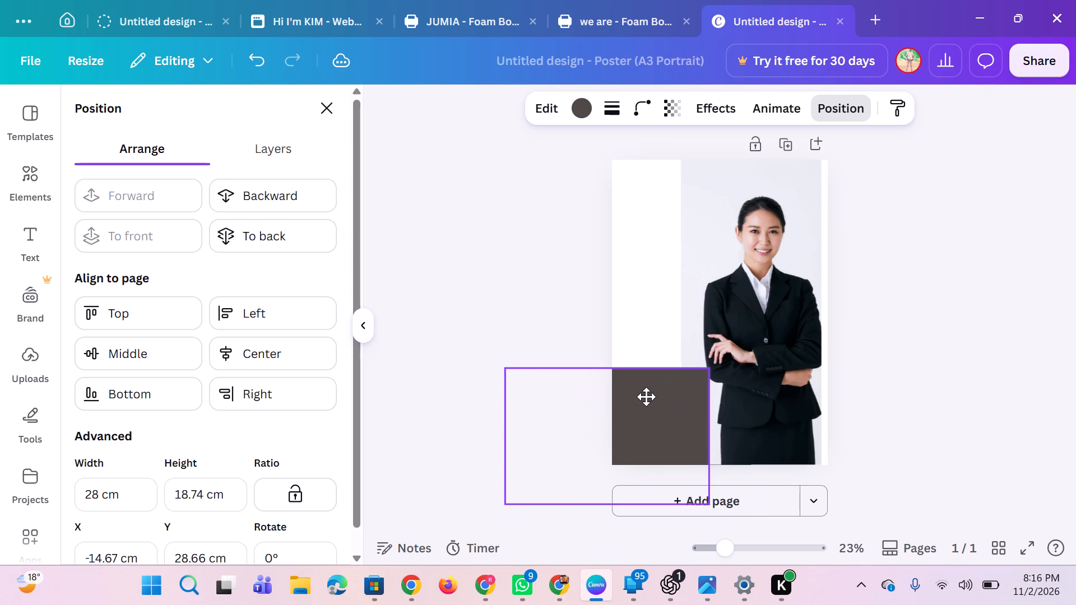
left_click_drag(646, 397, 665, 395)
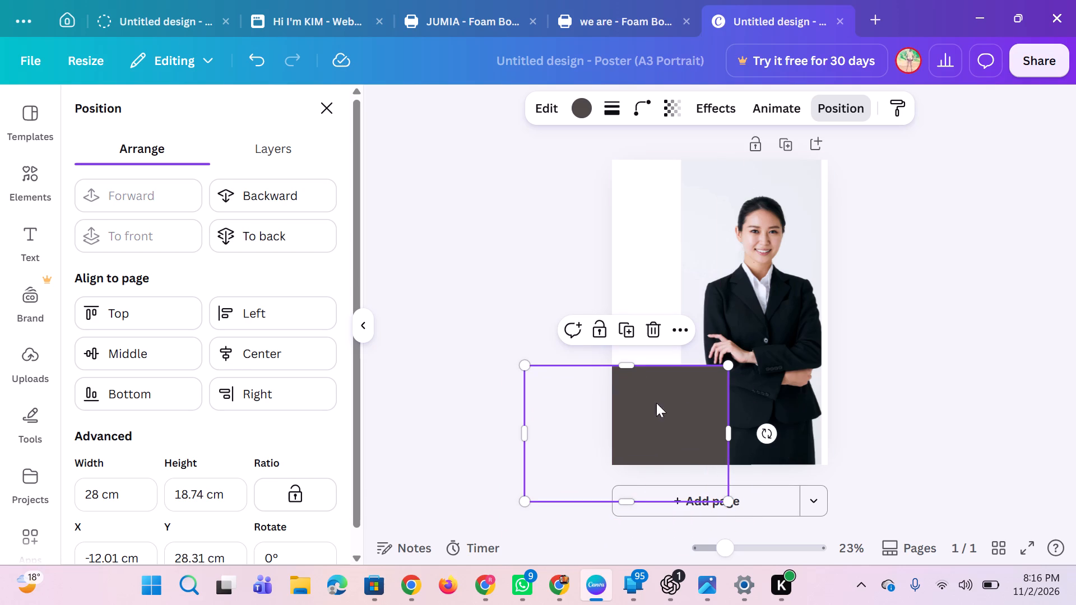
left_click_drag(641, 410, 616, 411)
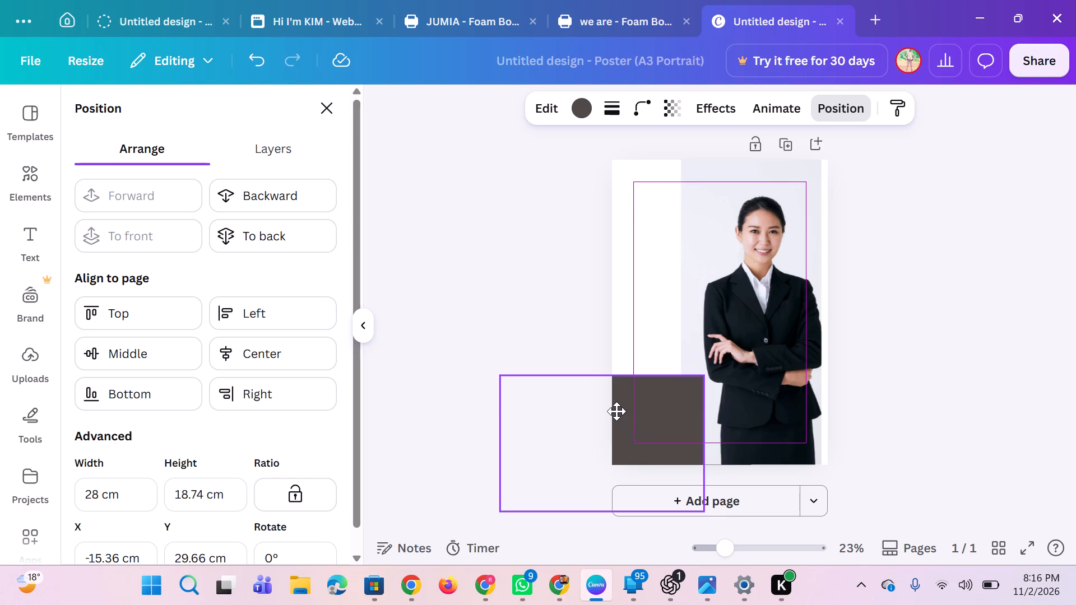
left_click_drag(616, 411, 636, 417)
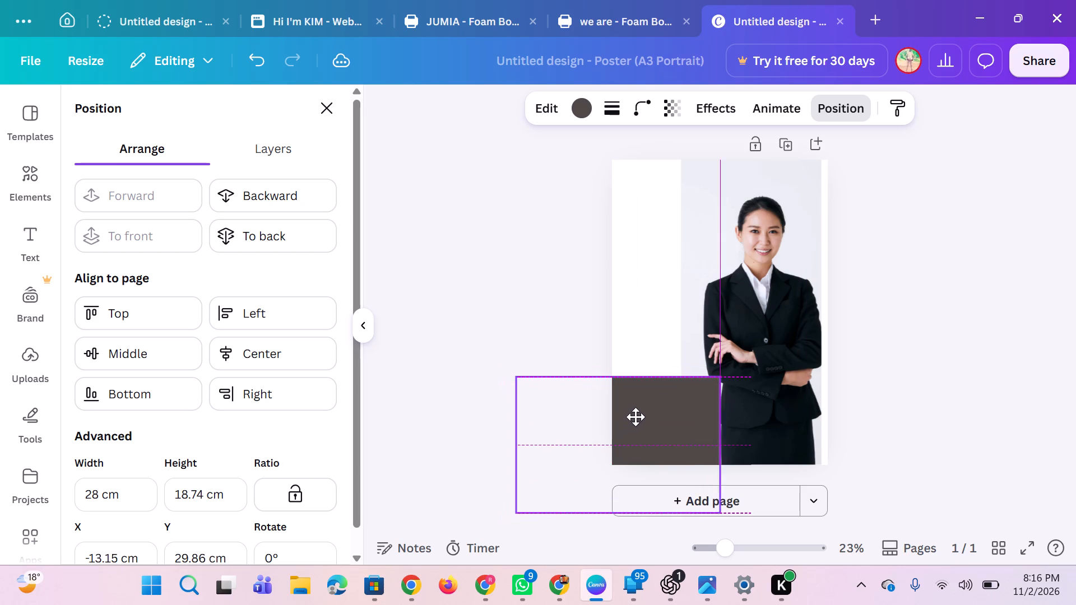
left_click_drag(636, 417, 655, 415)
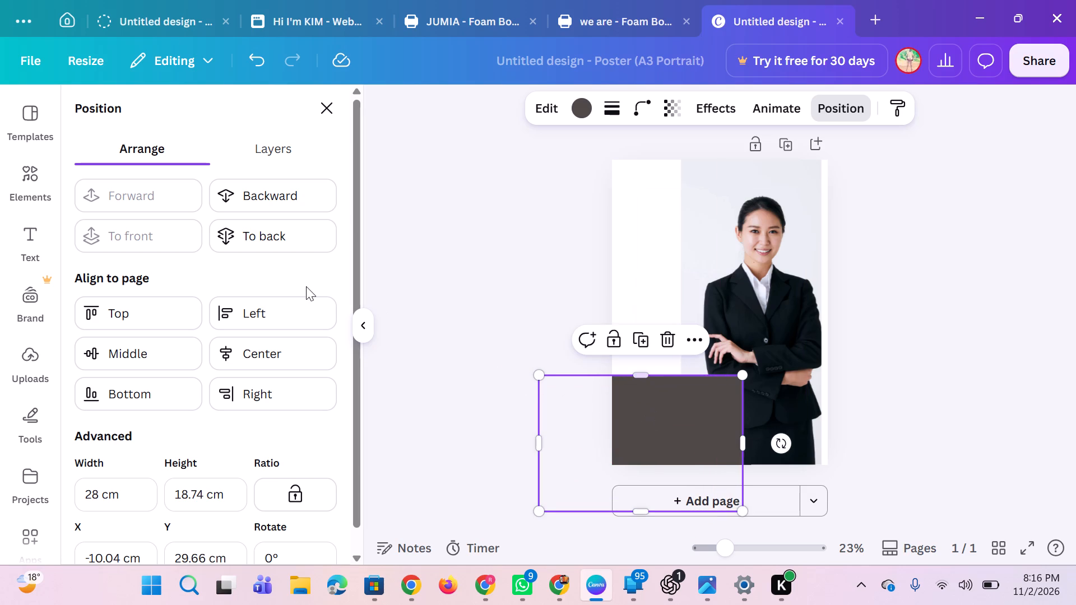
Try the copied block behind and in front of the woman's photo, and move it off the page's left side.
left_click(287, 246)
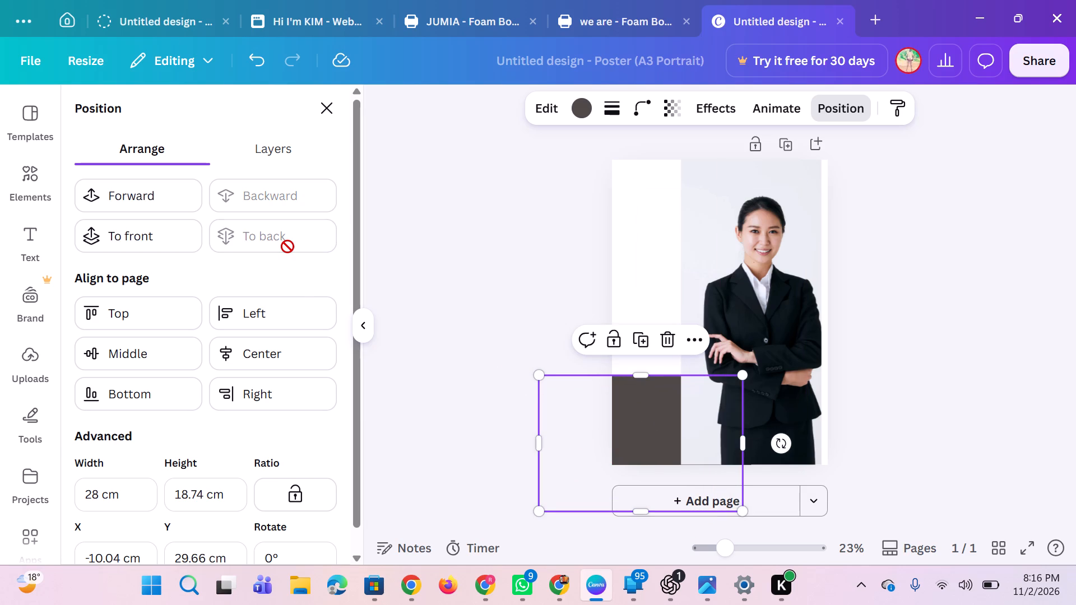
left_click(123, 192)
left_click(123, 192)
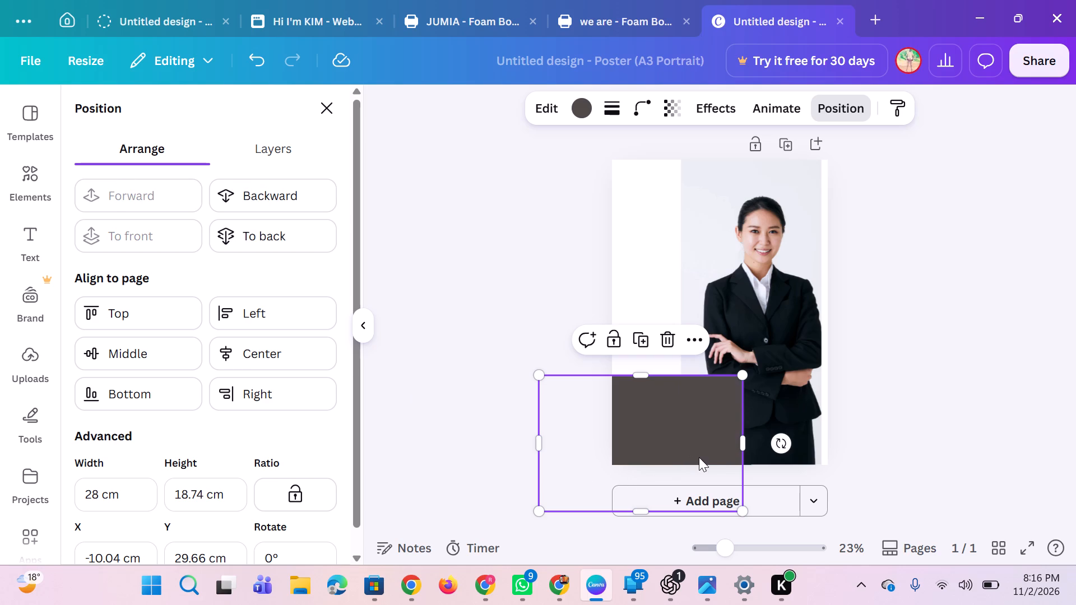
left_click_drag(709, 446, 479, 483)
Bring the original dark lower-left block forward, in front of the woman's photo.
left_click(656, 438)
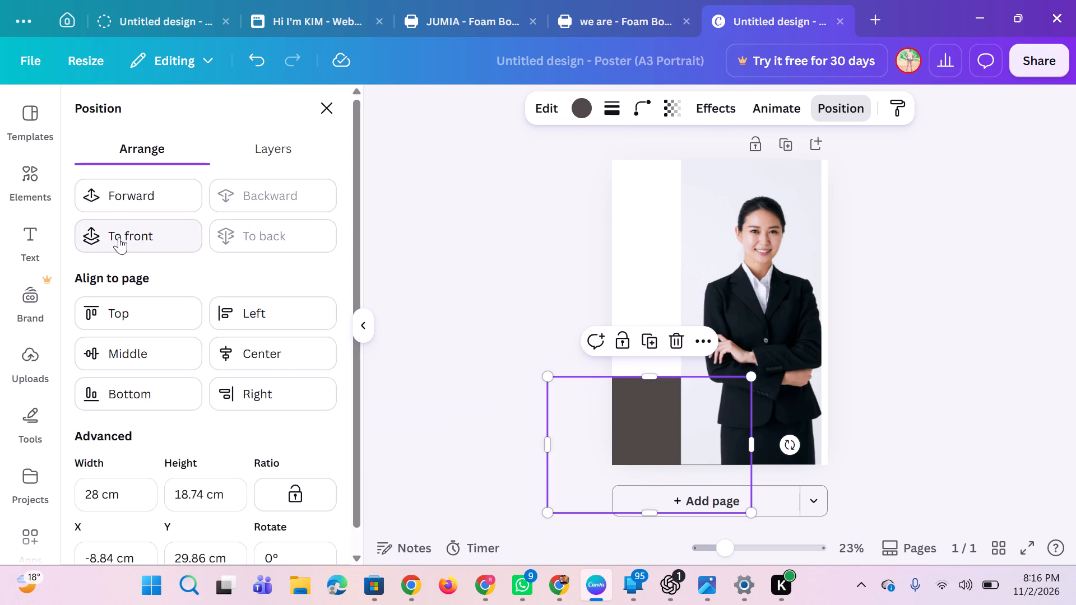
left_click(149, 203)
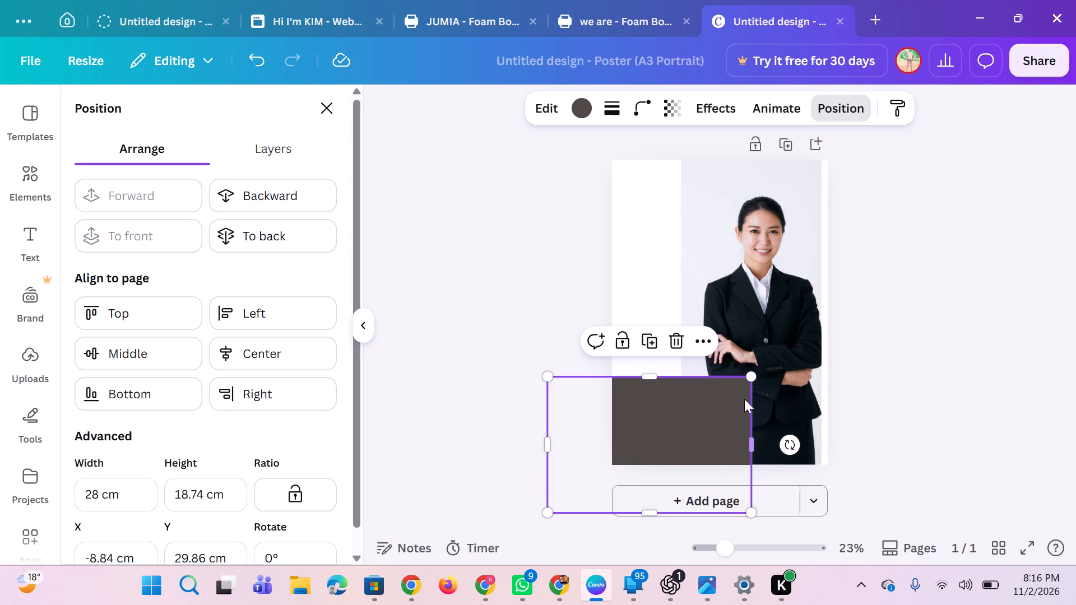
Duplicate the dark block, widen the copy to about 37.4 cm and place it as a full-width band along the poster's bottom.
left_click(648, 332)
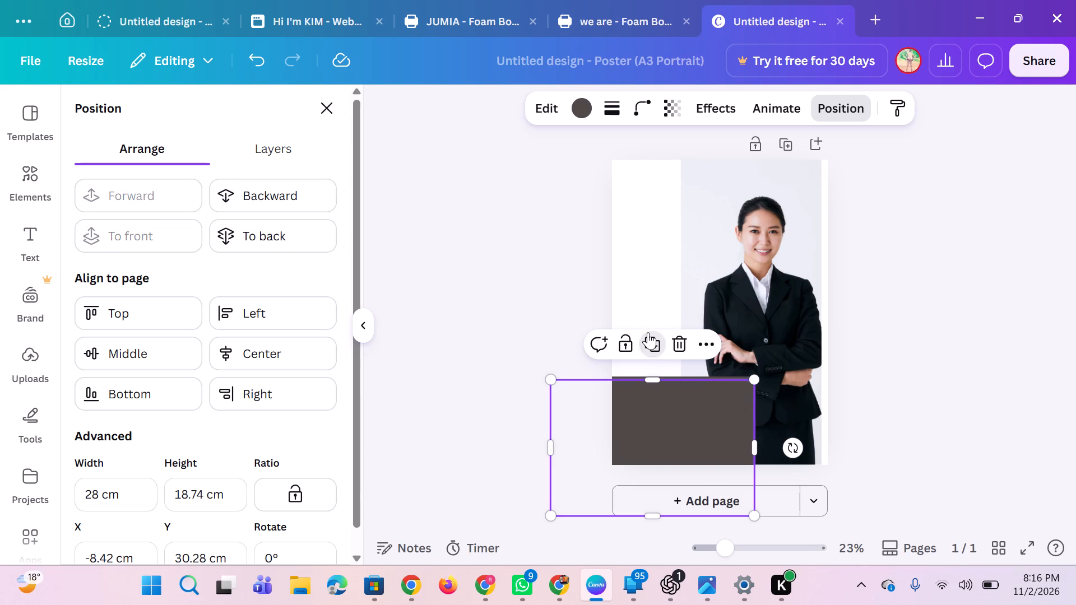
left_click_drag(684, 436, 760, 470)
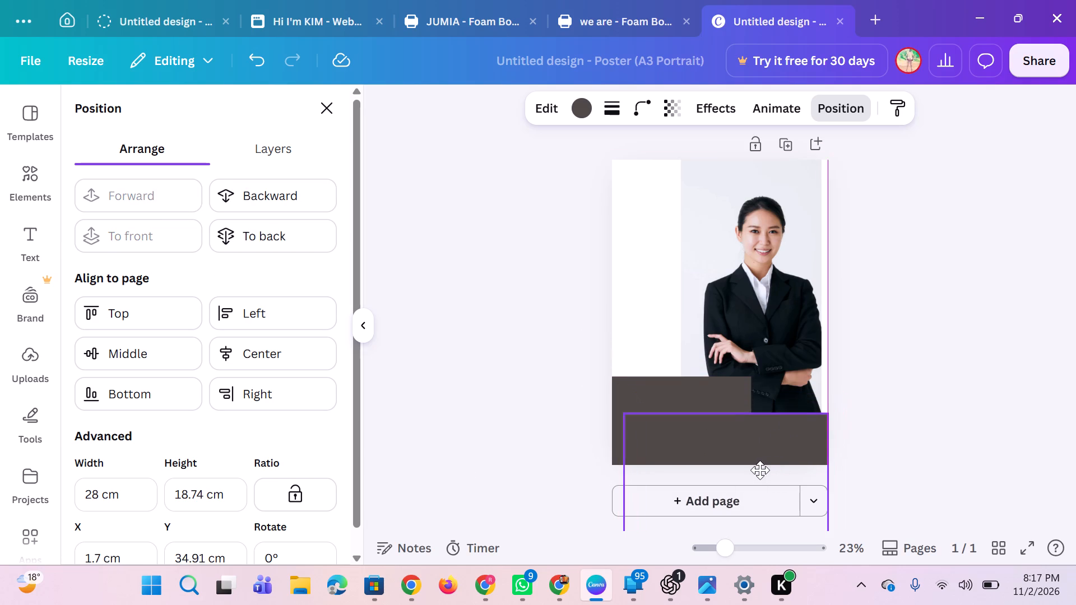
left_click_drag(760, 470, 734, 383)
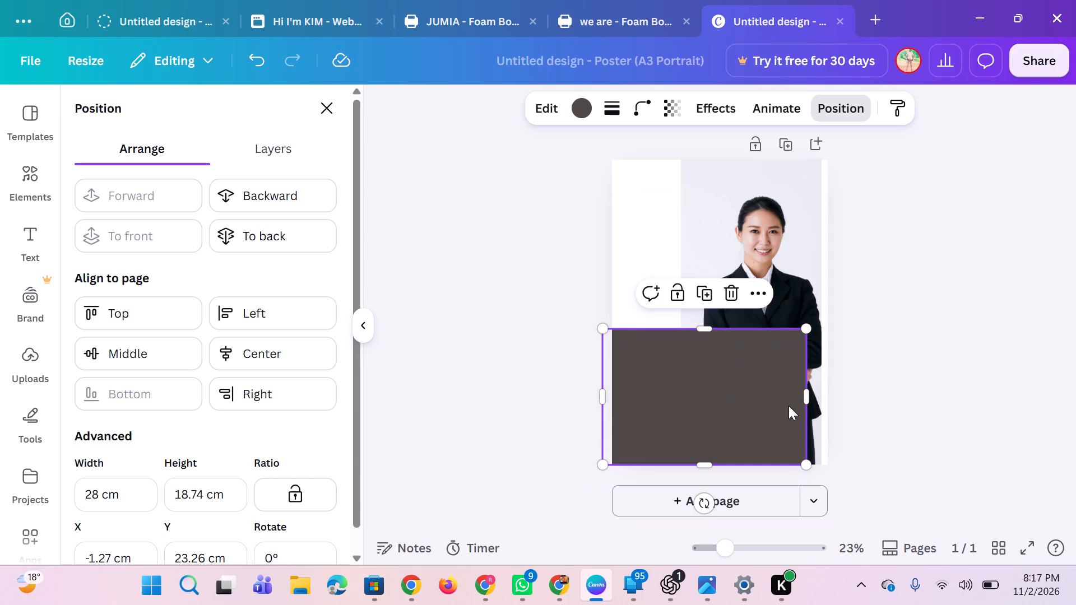
left_click_drag(806, 396, 874, 404)
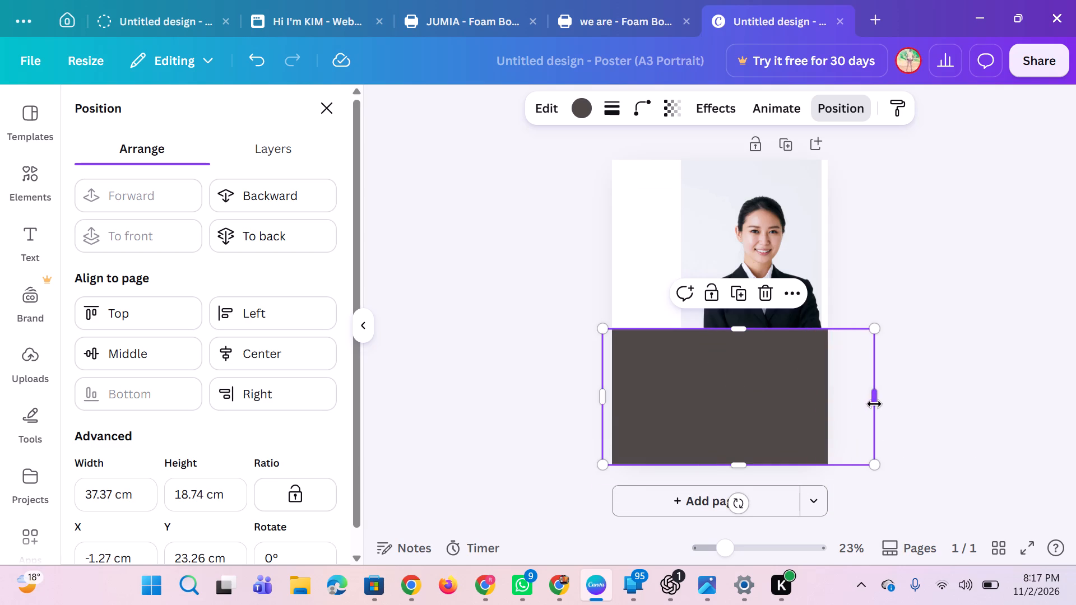
left_click_drag(749, 364, 751, 440)
Try different positions for the narrower dark block, leave it at about Y 27.3 cm along the poster's left side, and widen it slightly.
left_click(672, 393)
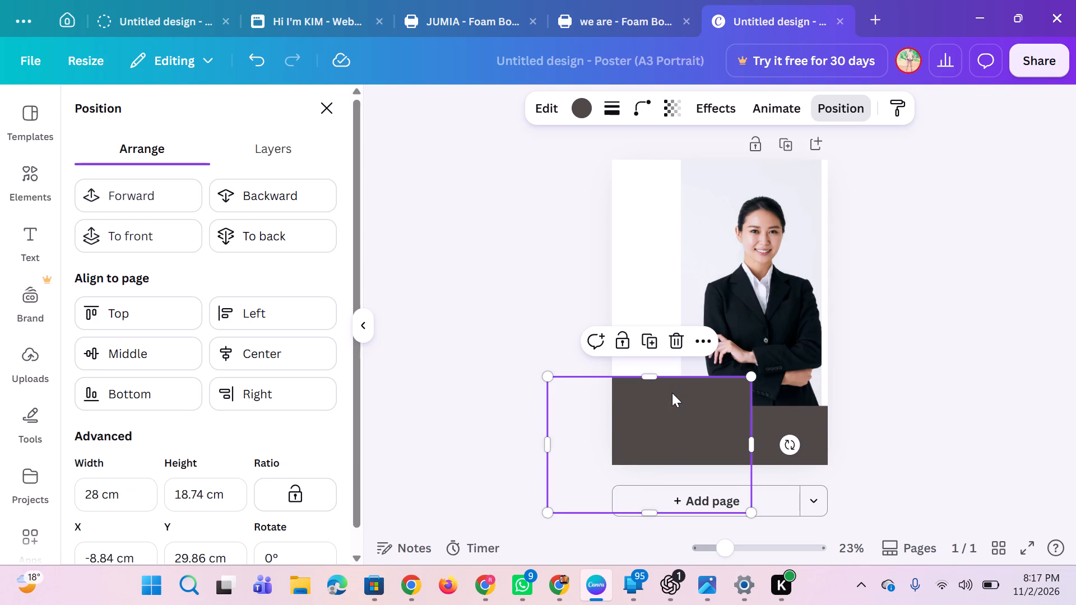
left_click_drag(703, 396, 781, 408)
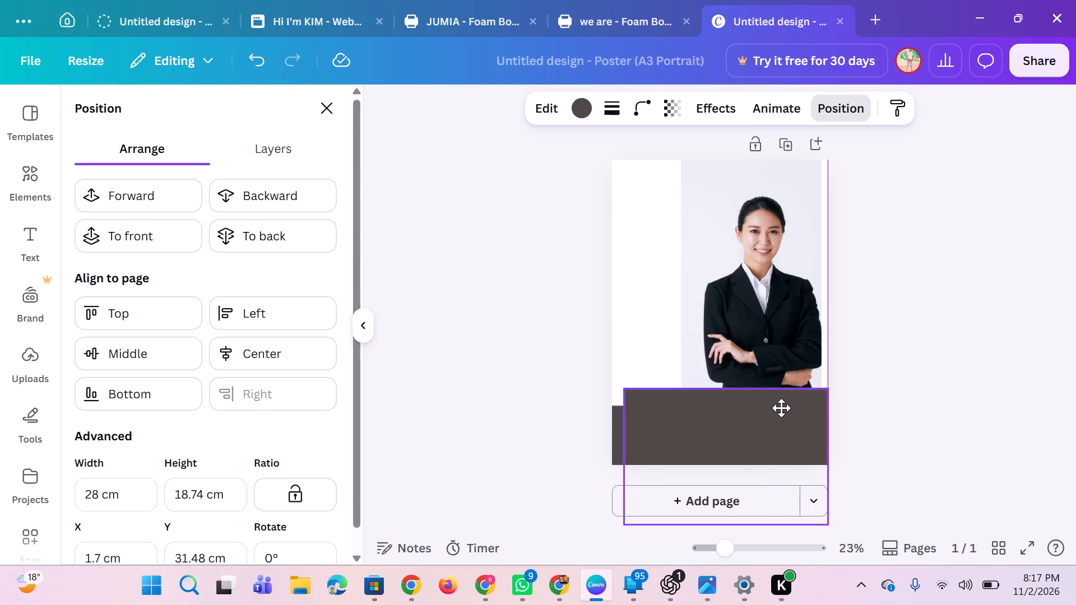
left_click_drag(781, 408, 697, 378)
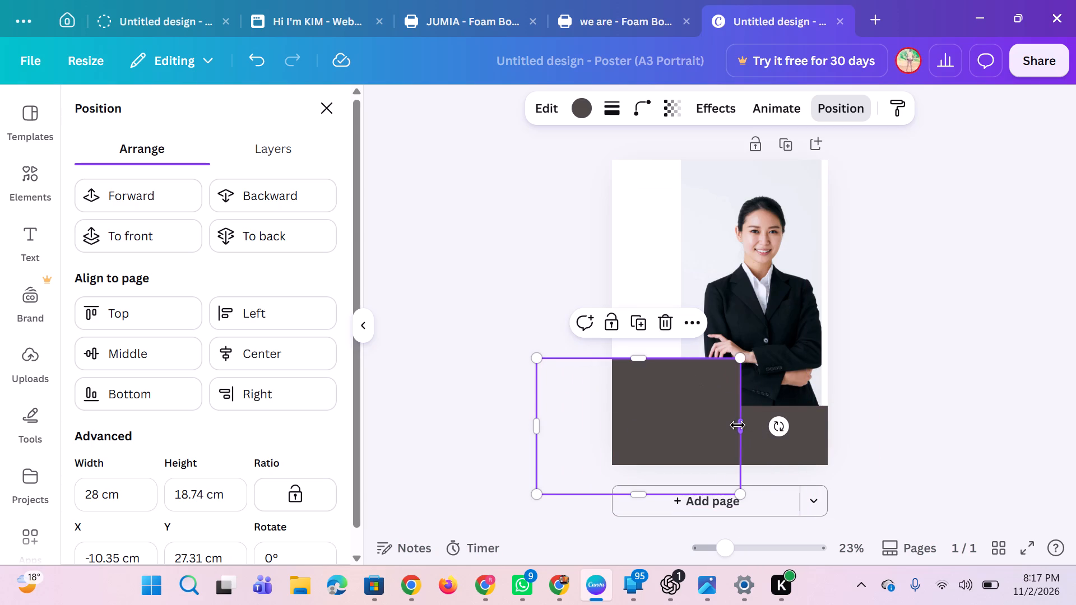
left_click_drag(738, 425, 744, 389)
Recolour the full-width bottom band with the pale lavender-grey colour taken from the photo.
left_click(802, 417)
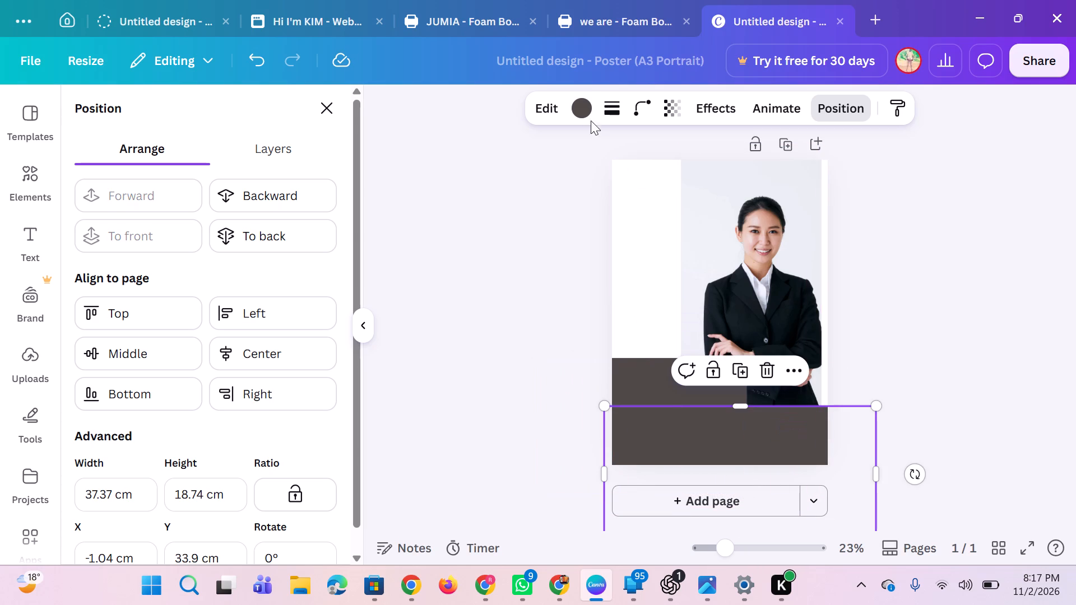
left_click(580, 109)
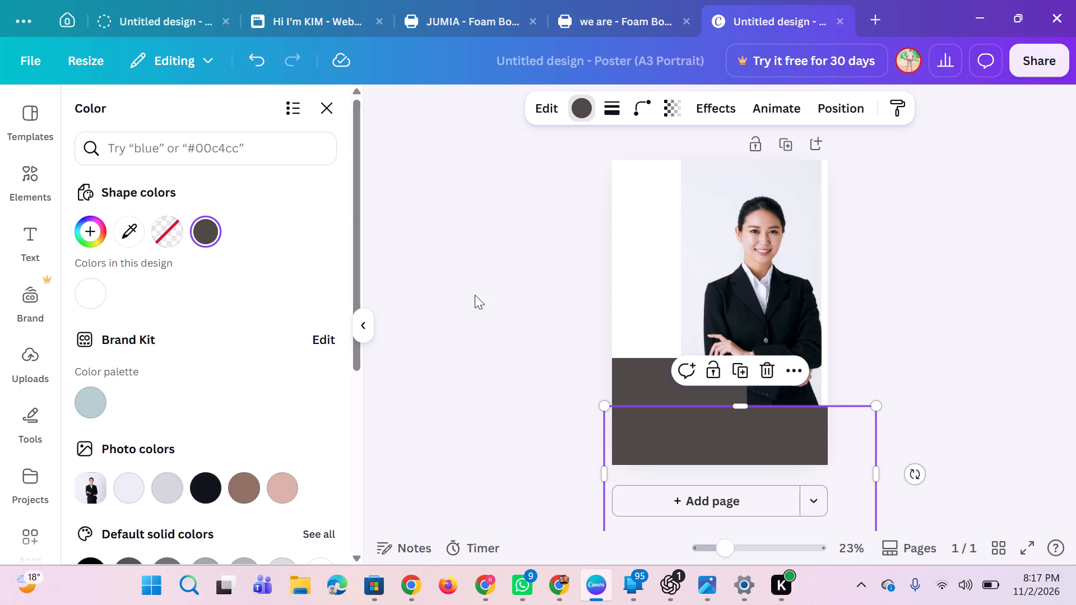
left_click(123, 487)
left_click(471, 408)
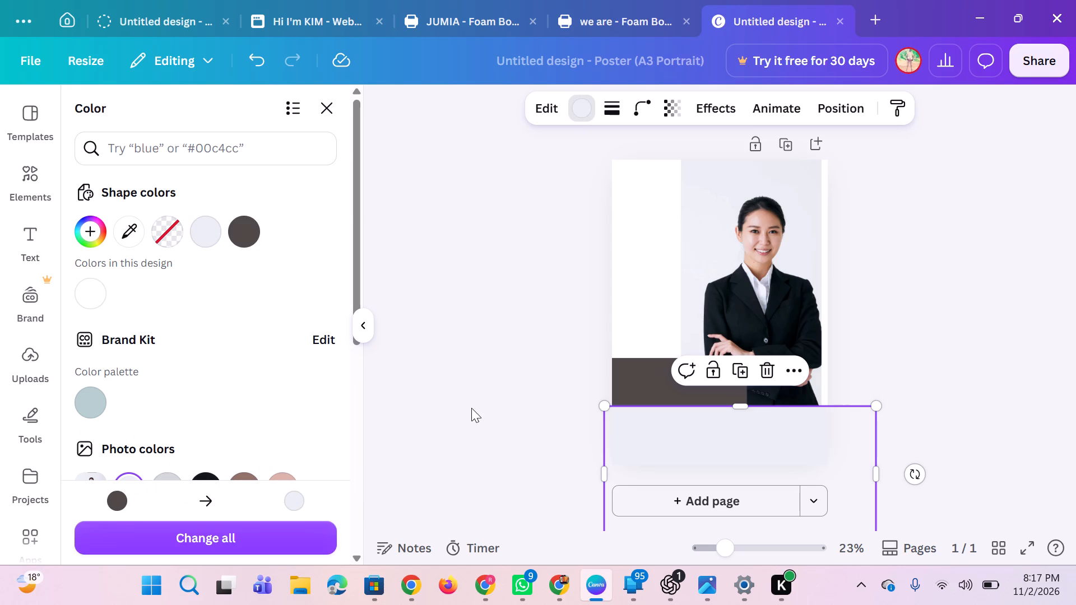
Widen the dark block above the pale band to about 43.6 cm so it spans the whole poster width.
left_click(654, 385)
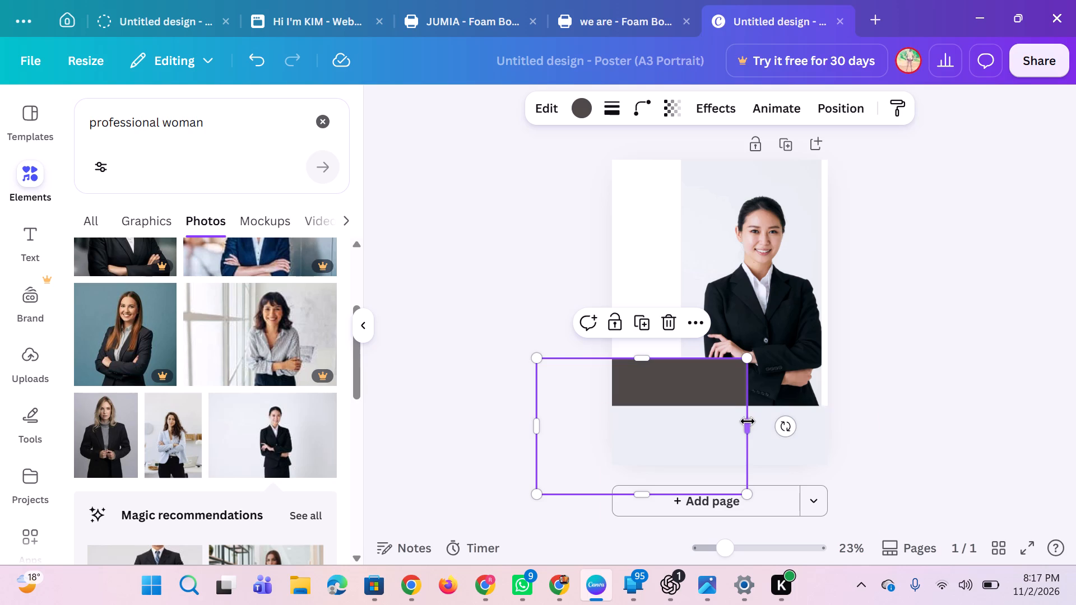
left_click_drag(747, 424, 854, 416)
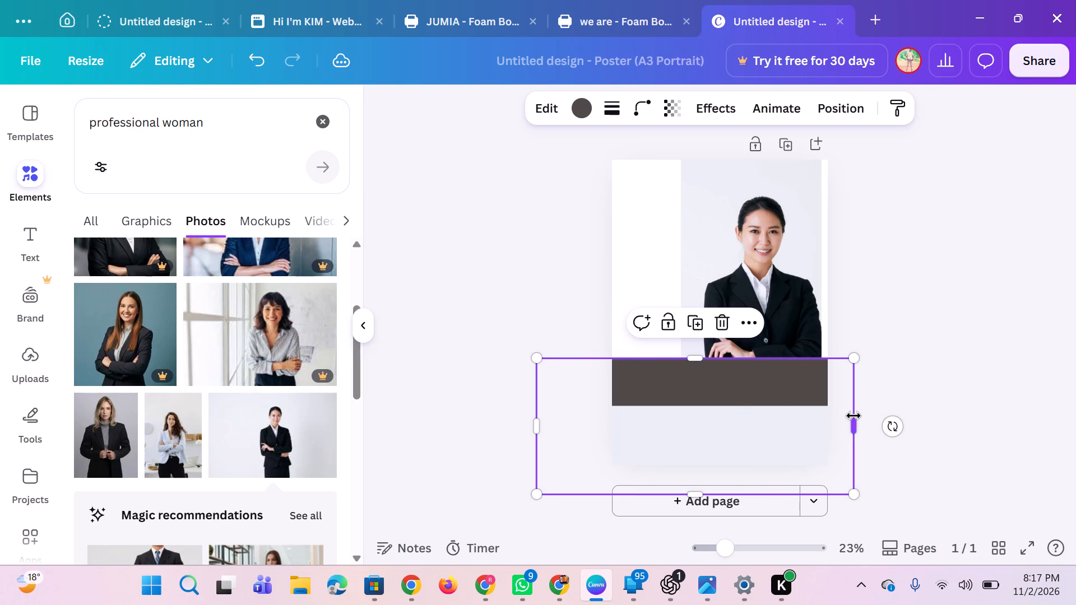
left_click(745, 424)
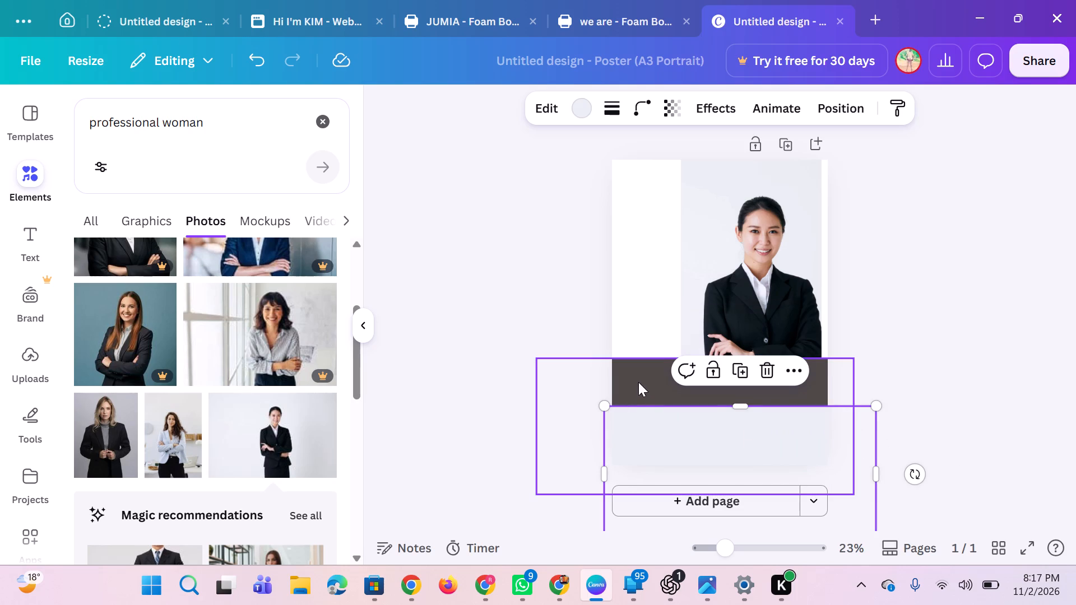
left_click(491, 360)
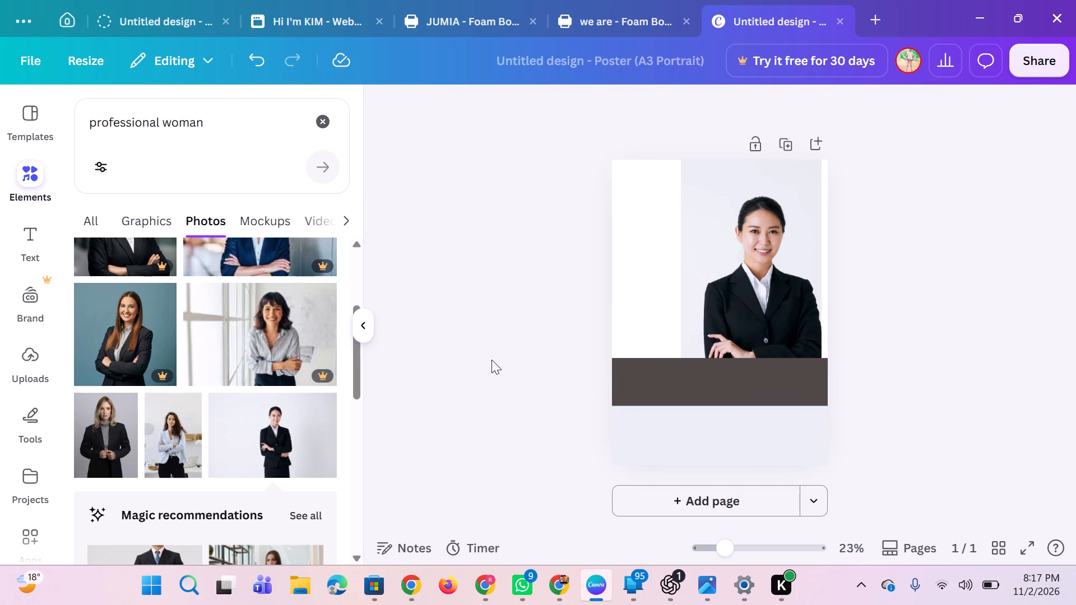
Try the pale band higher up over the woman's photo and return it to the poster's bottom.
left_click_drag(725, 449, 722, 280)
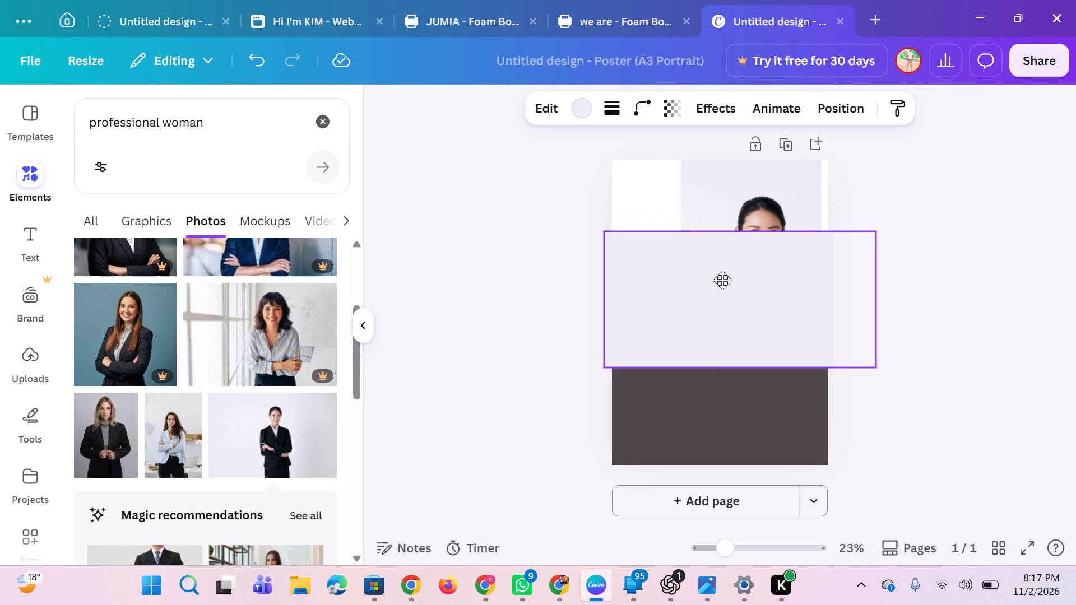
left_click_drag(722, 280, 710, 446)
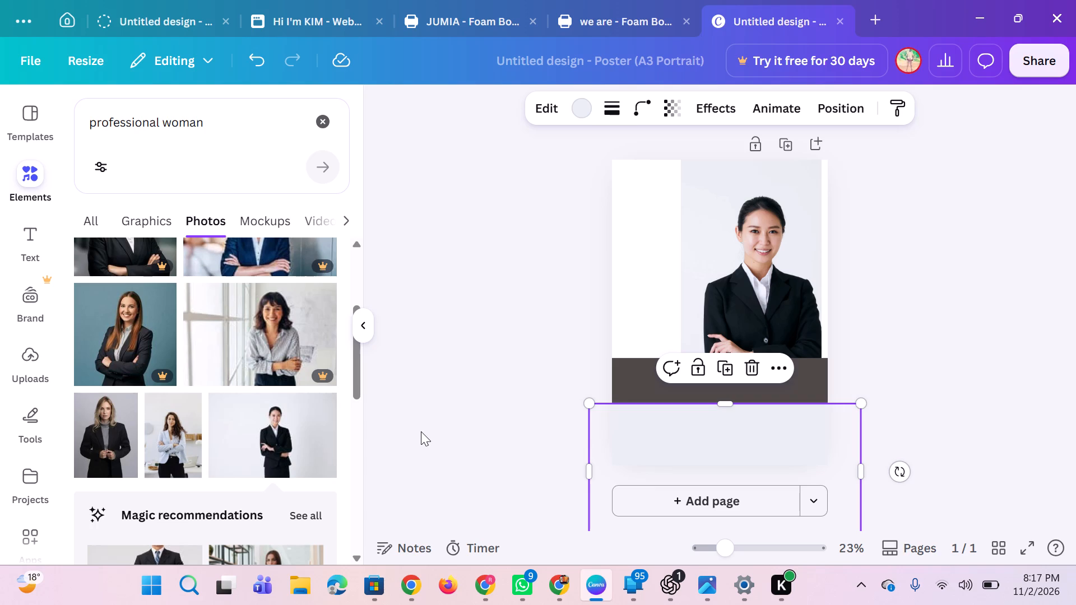
Try the wide dark block behind everything, and bring it forward in front of both the photo and the pale band.
left_click(639, 392)
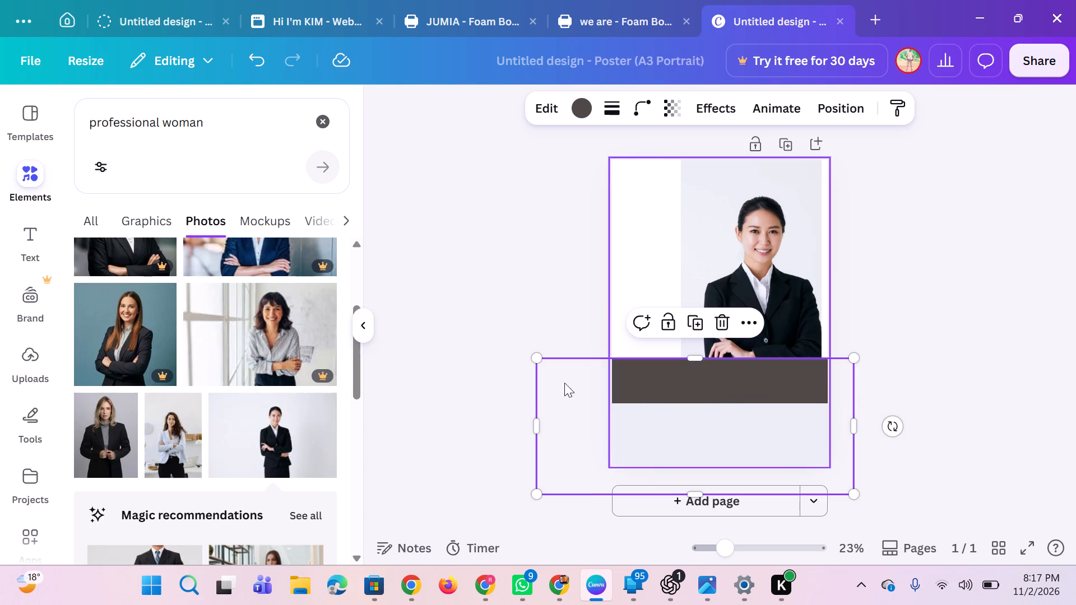
left_click(847, 98)
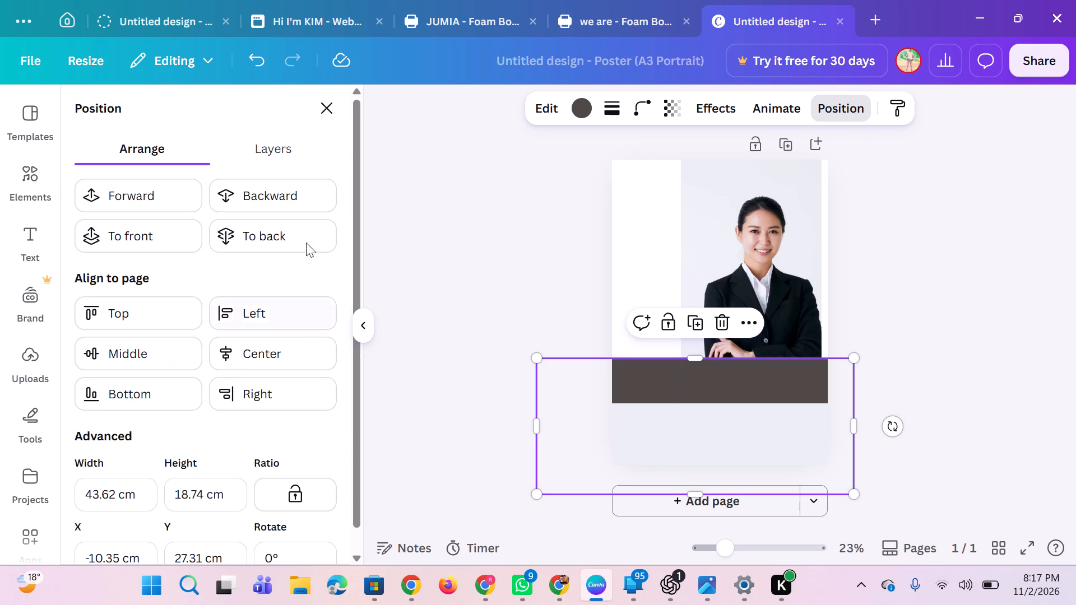
left_click(286, 235)
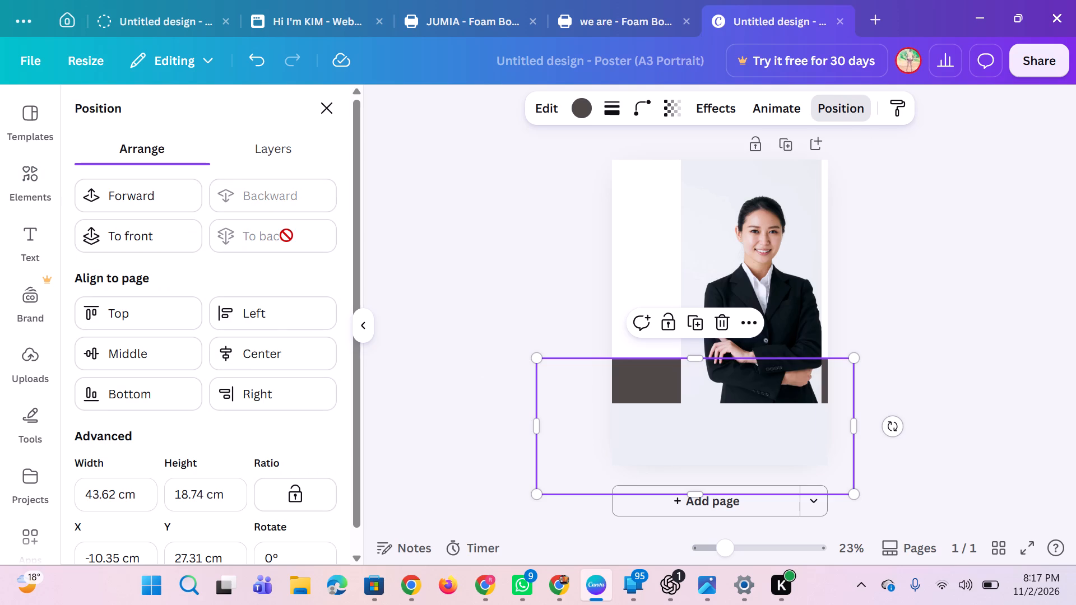
triple_click(286, 235)
double_click(286, 235)
triple_click(135, 202)
left_click(135, 202)
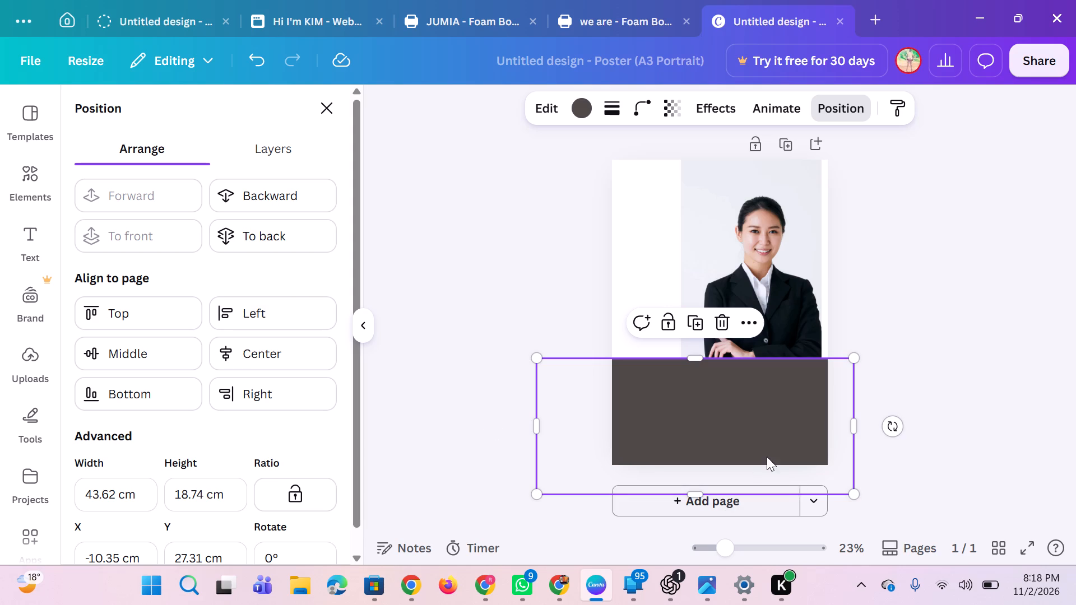
Try higher positions for the wide dark block and lower it to about Y 39.9 cm, as a thin strip along the poster's bottom.
left_click_drag(807, 477, 835, 435)
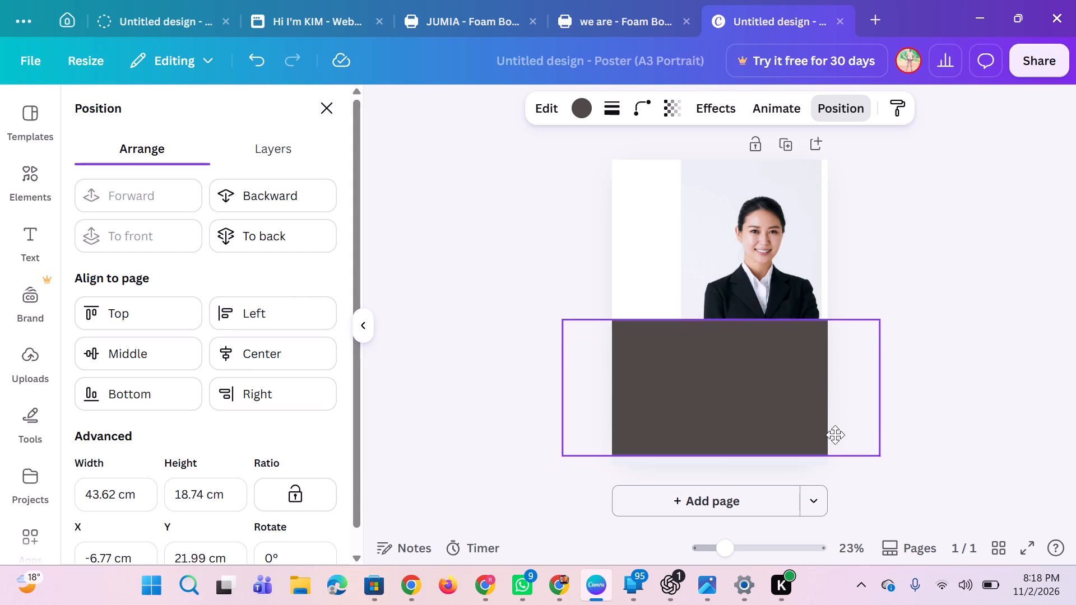
left_click_drag(835, 435, 827, 425)
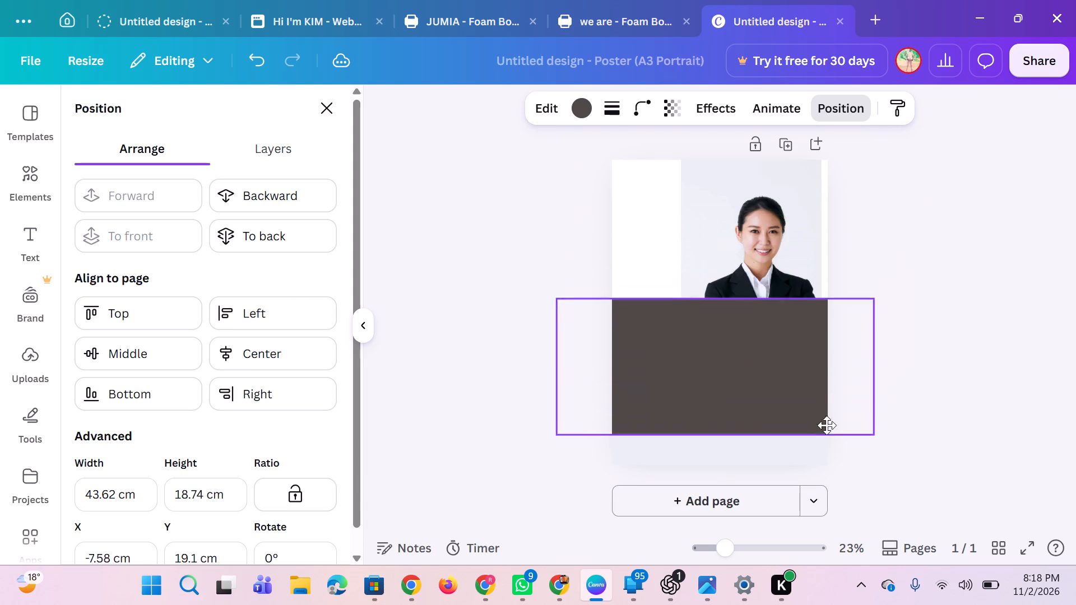
left_click_drag(827, 425, 827, 511)
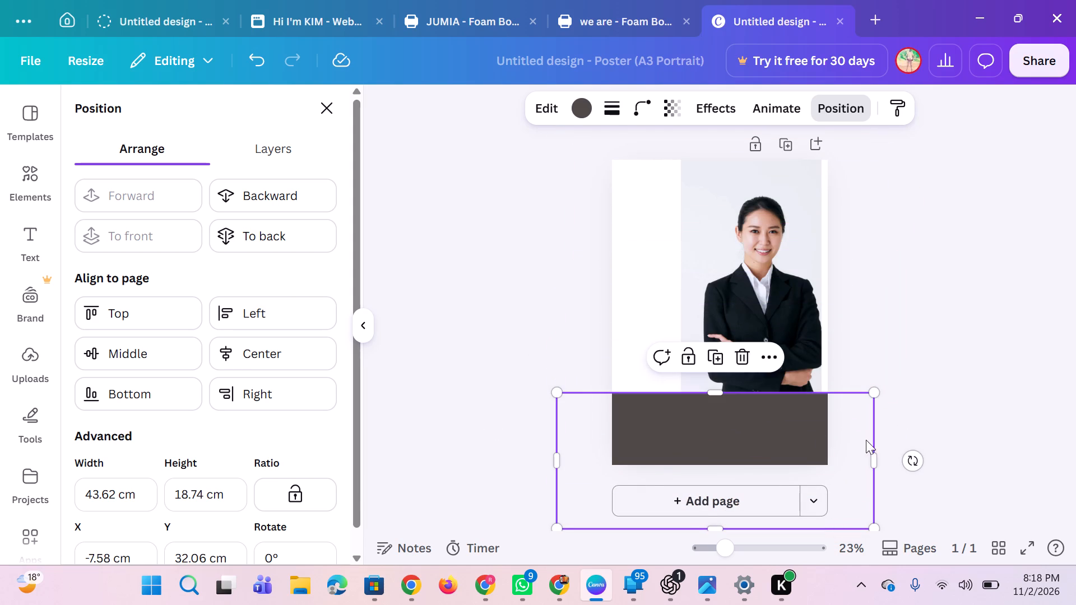
left_click_drag(869, 441, 869, 489)
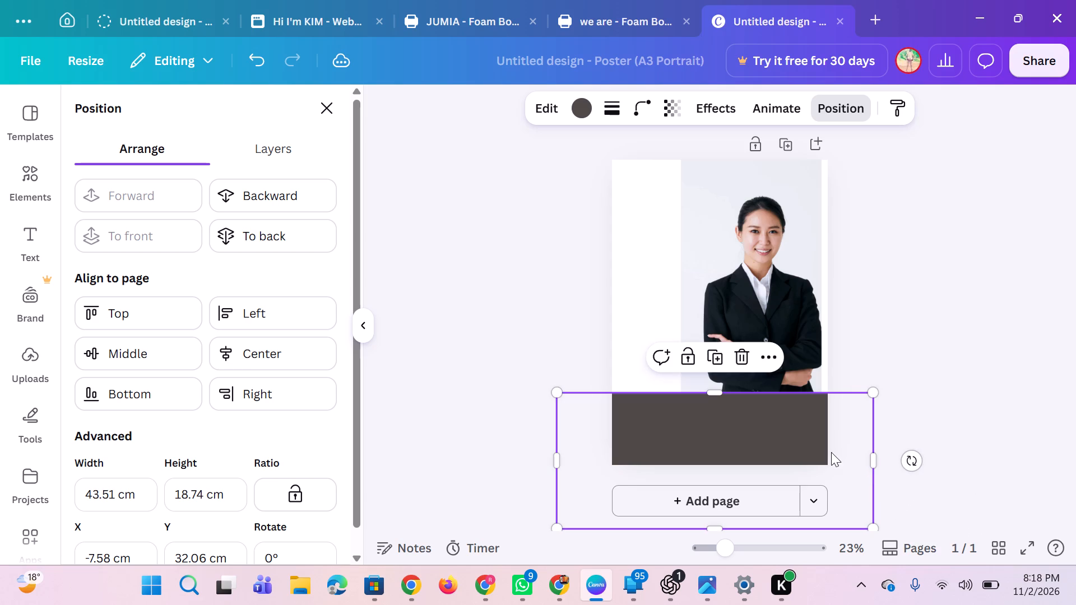
left_click_drag(831, 452, 851, 510)
Raise the pale band to about Y 28.2 cm and the dark block in front of it to about Y 32.6 cm.
left_click_drag(637, 412, 630, 369)
left_click(670, 458)
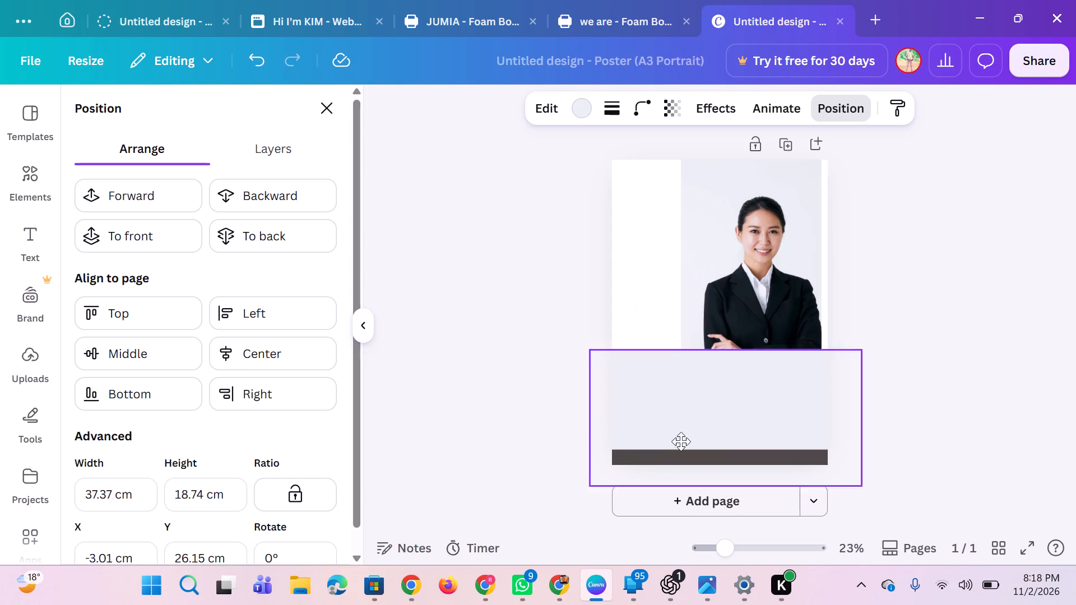
left_click(663, 462)
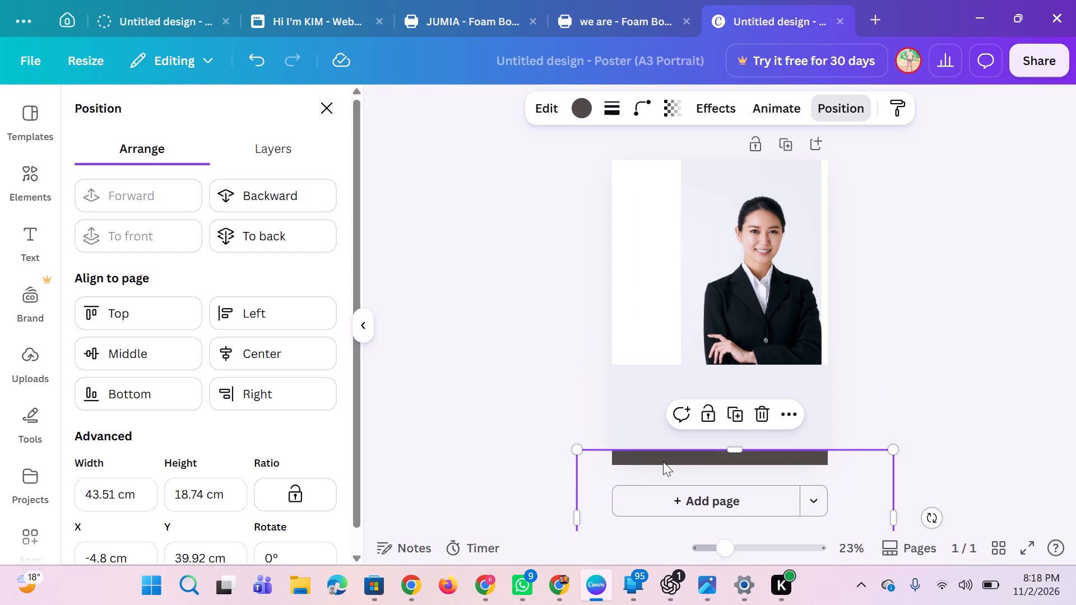
left_click_drag(657, 462, 656, 445)
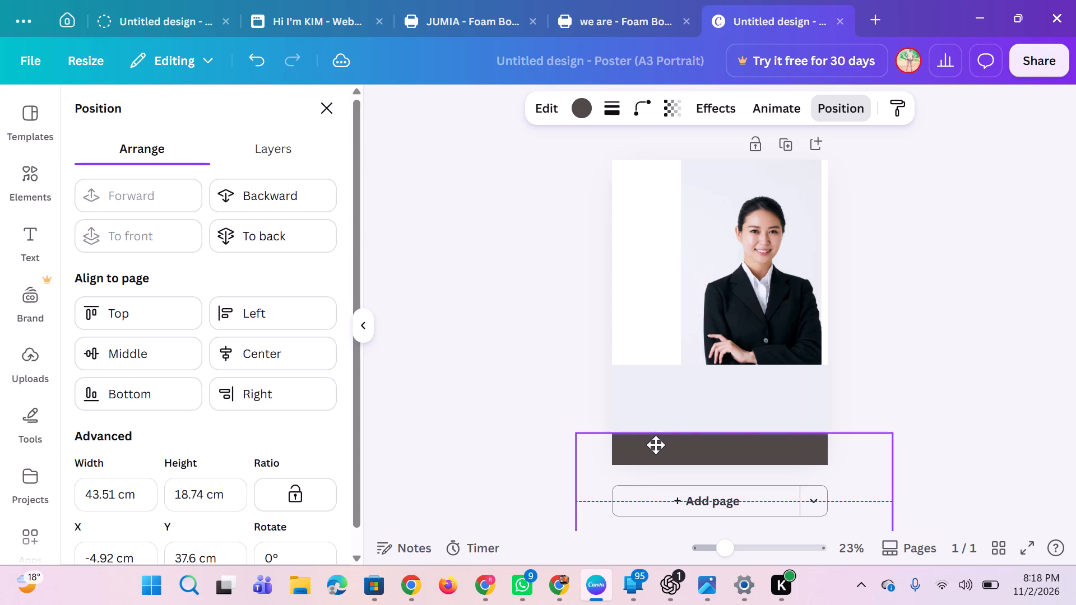
left_click_drag(656, 445, 654, 408)
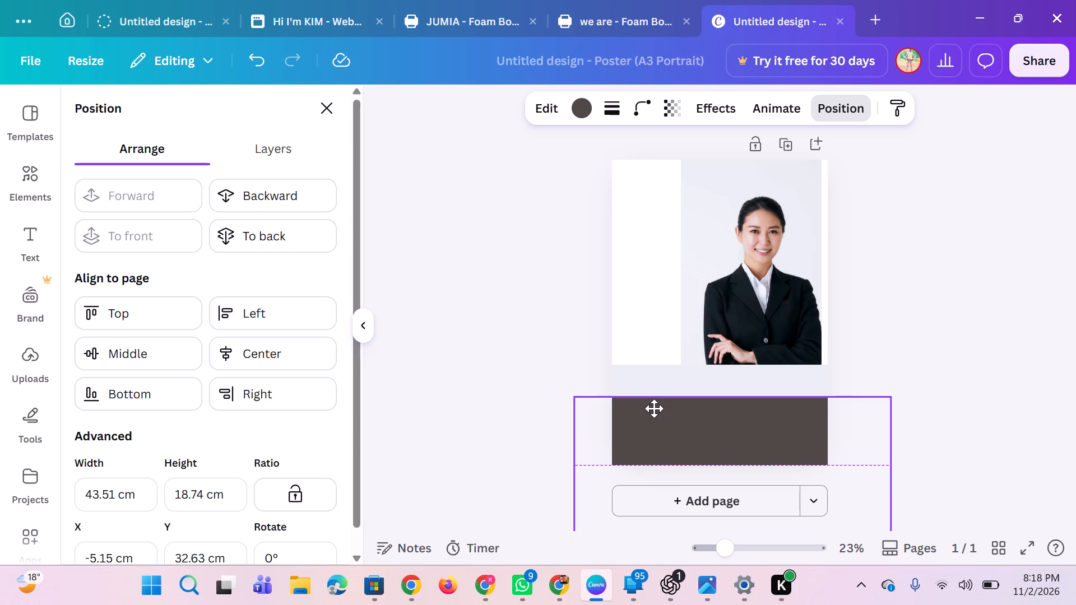
left_click_drag(654, 408, 654, 409)
Lower the pale band to about Y 31.7 cm, centred horizontally, as a thin pale strip above the dark block.
left_click(818, 374)
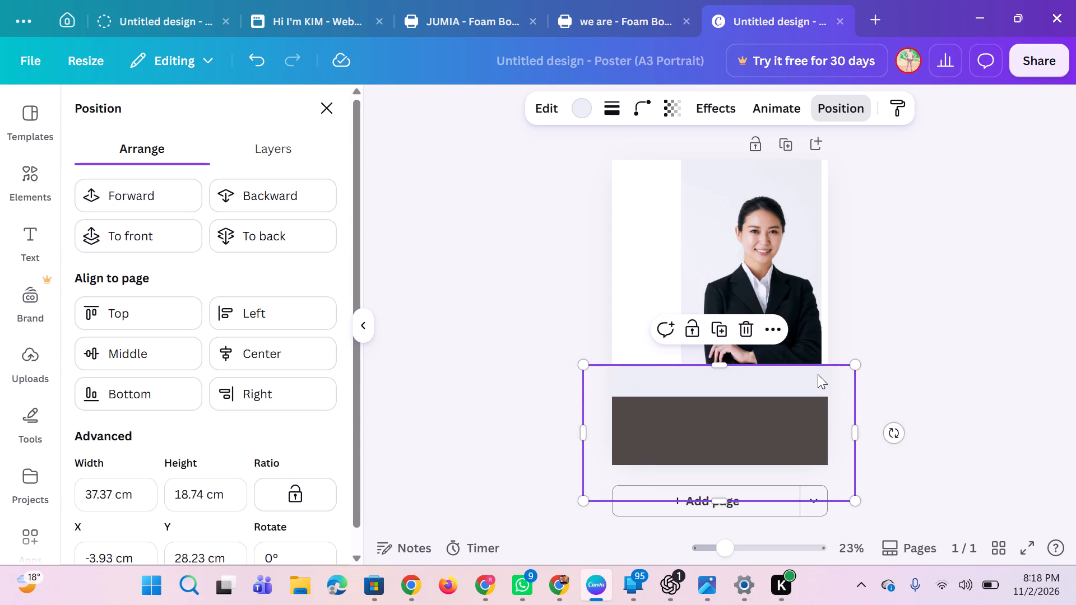
left_click_drag(818, 376, 822, 395)
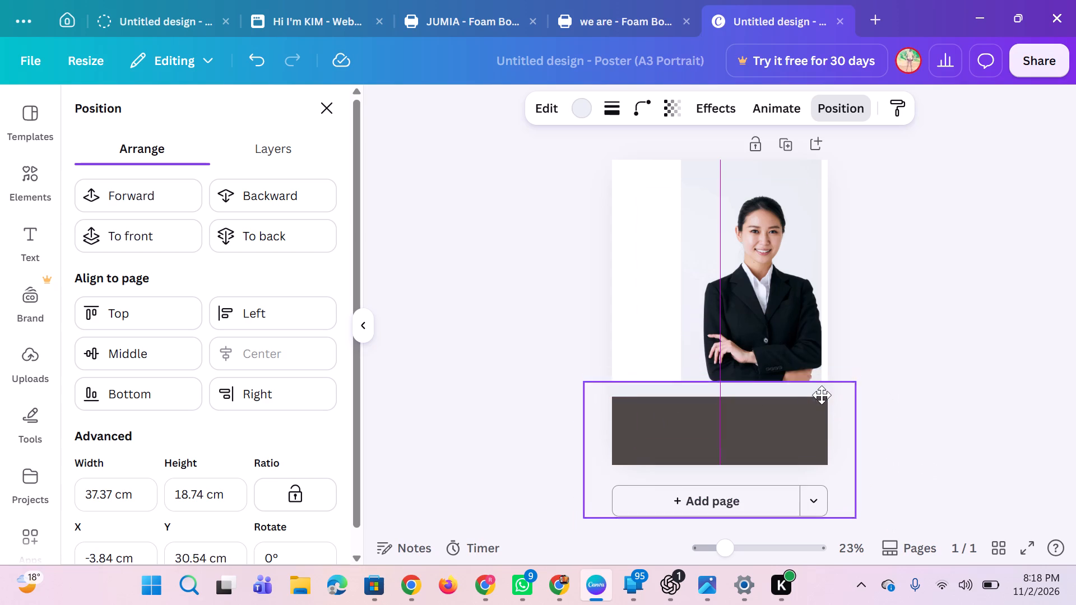
left_click_drag(822, 395, 821, 402)
left_click(931, 341)
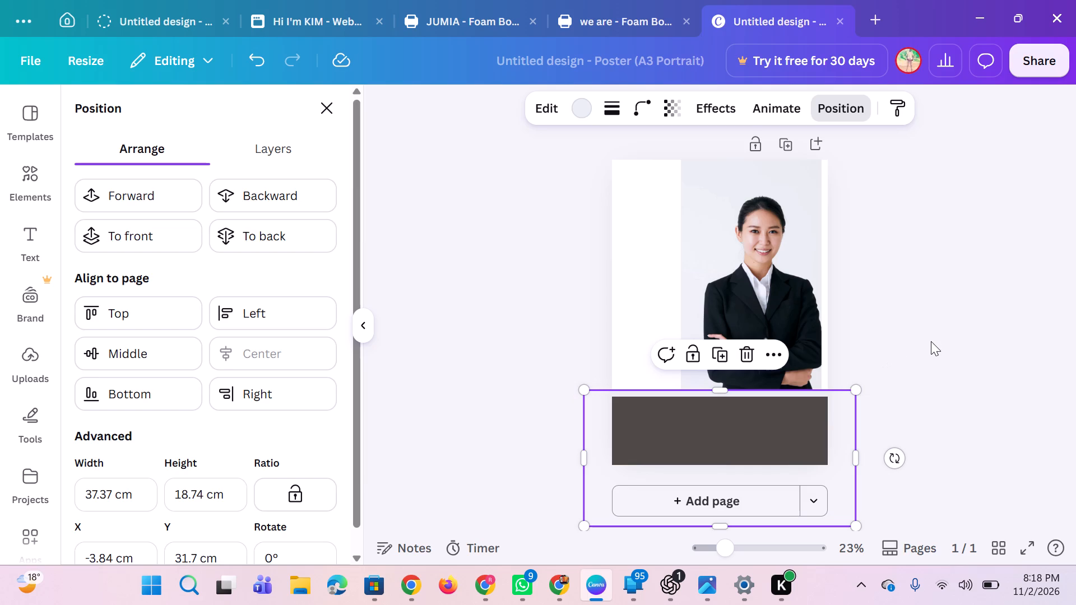
left_click(931, 341)
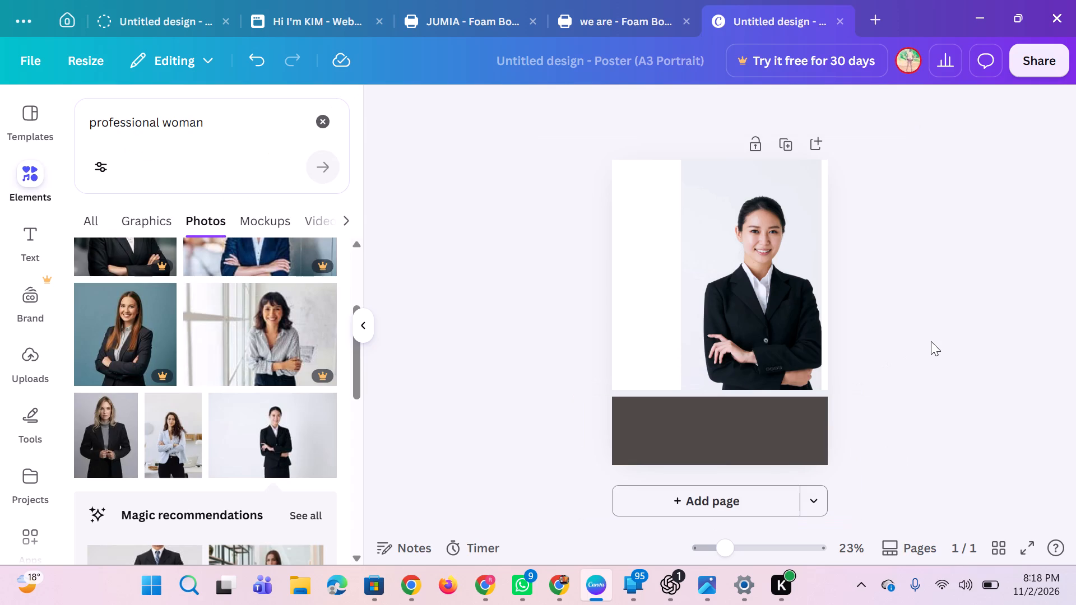
Try the woman's photo lower against the page's right edge, and move it back up and further left, near the poster's middle.
left_click(745, 230)
left_click_drag(744, 230, 753, 307)
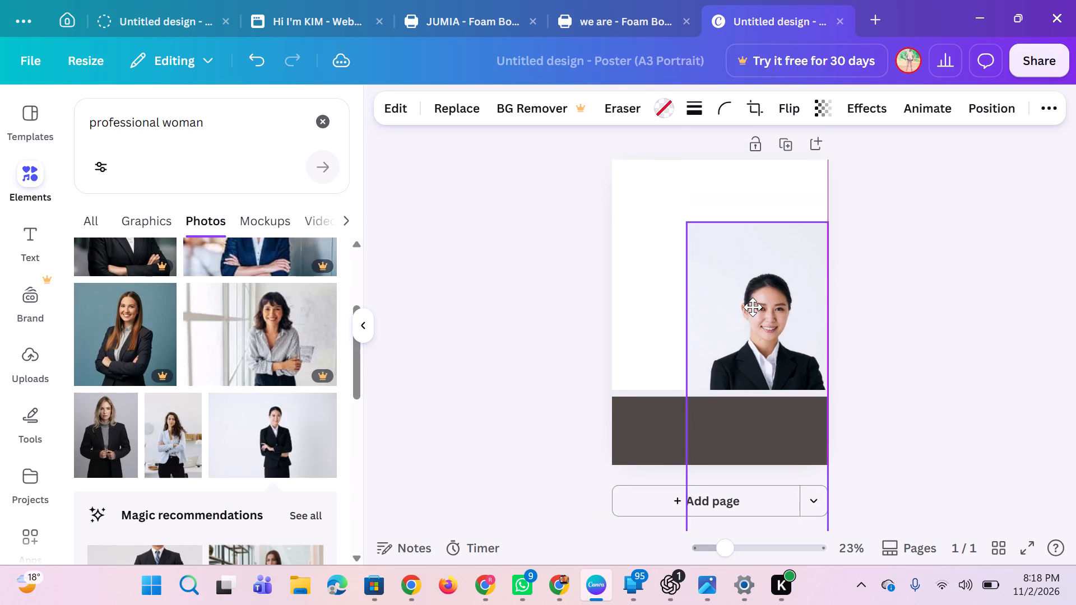
left_click_drag(753, 307, 721, 226)
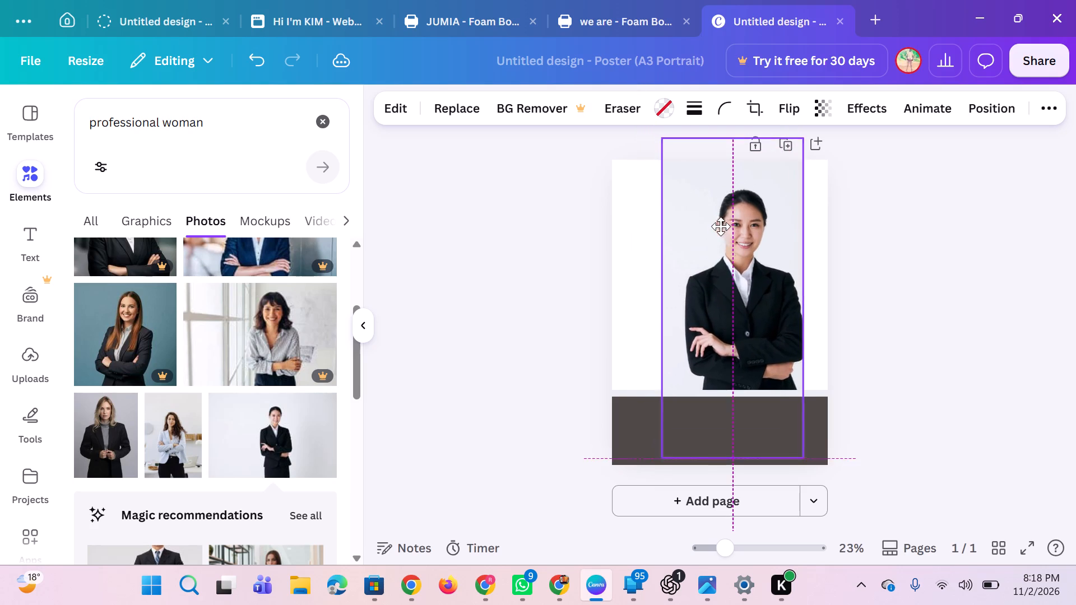
left_click_drag(721, 226, 718, 229)
Start signing up for the 30-day free trial of Canva Business.
left_click(853, 55)
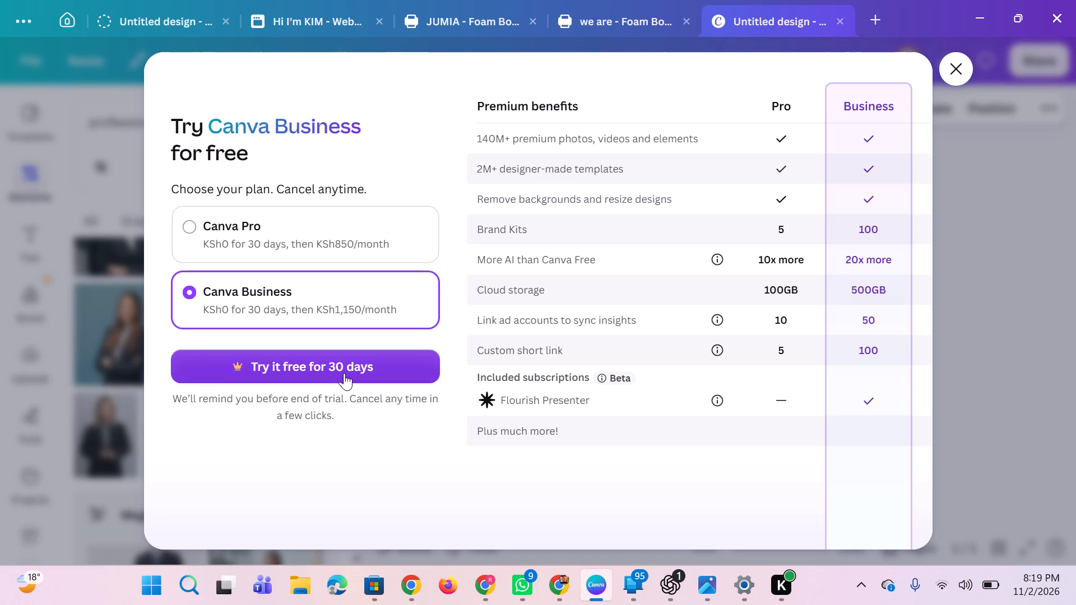
left_click(344, 373)
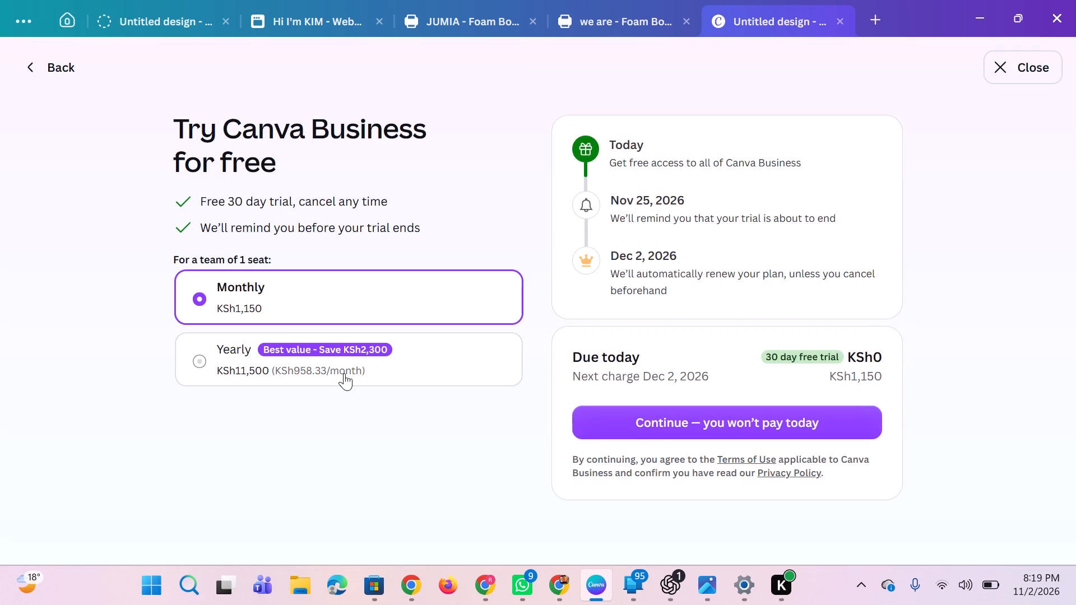